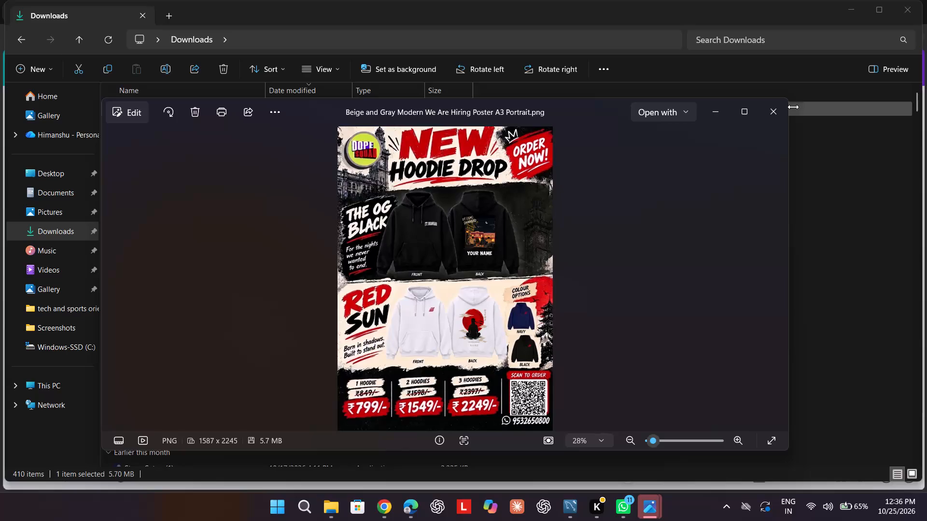
Close the preview of the New Hoodie Drop poster image.
click(782, 110)
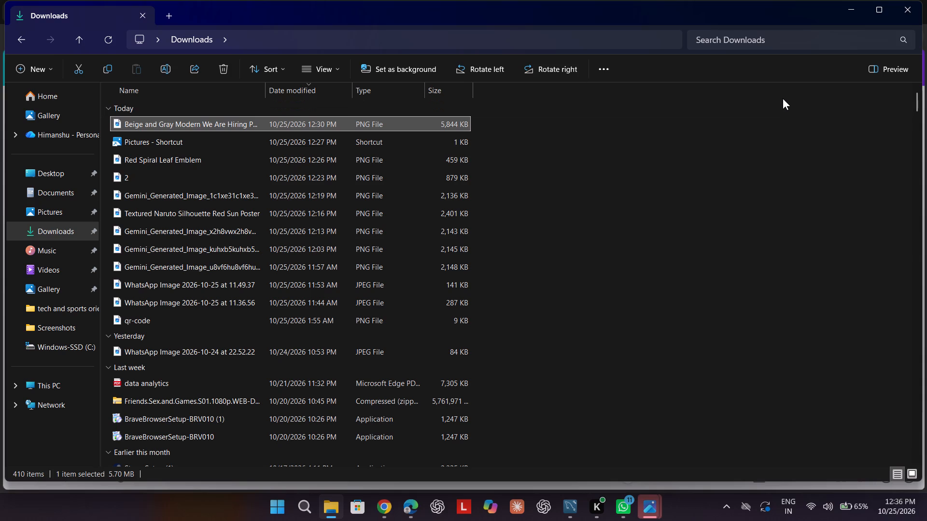
scroll(666, 224, up, 2)
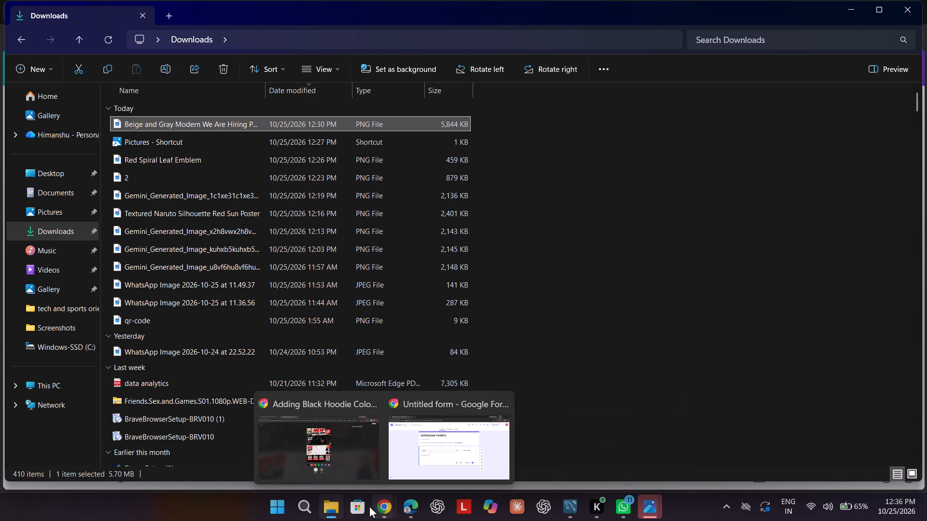
click(420, 453)
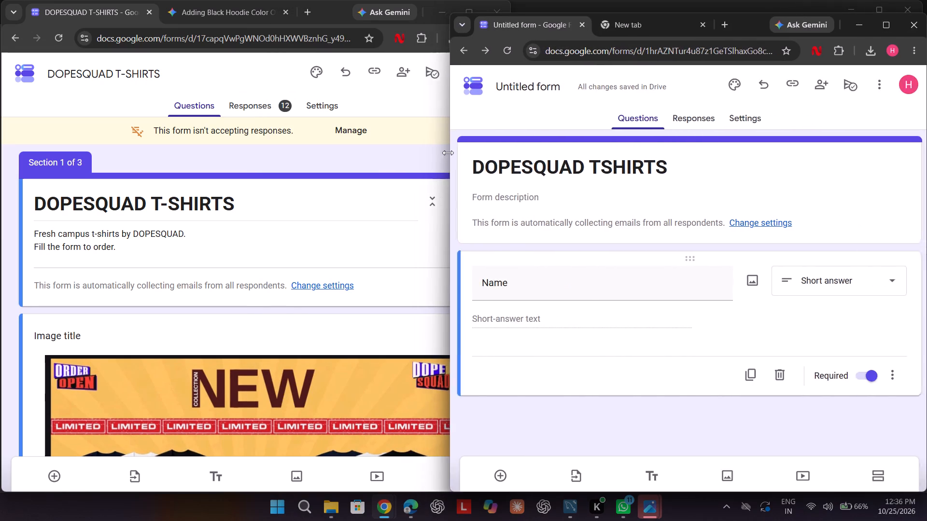
drag(448, 152, 525, 137)
drag(513, 137, 368, 143)
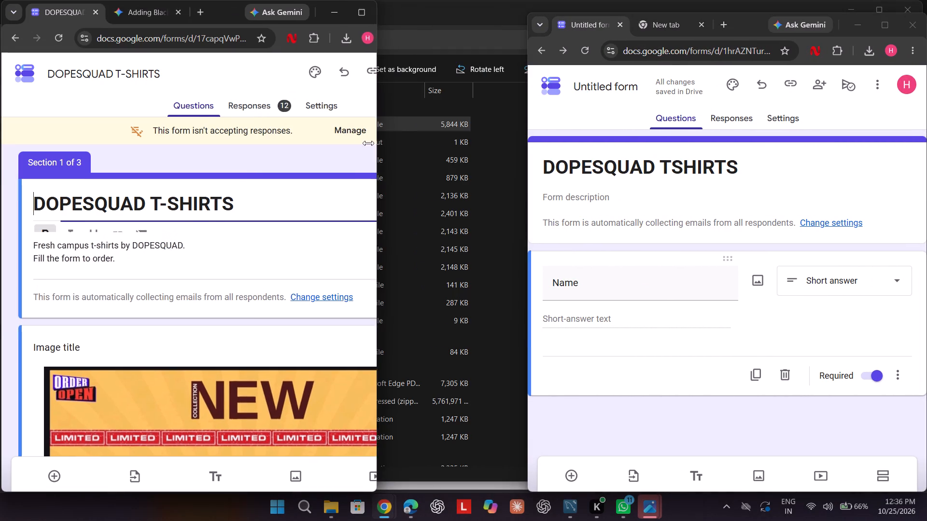
drag(368, 143, 361, 143)
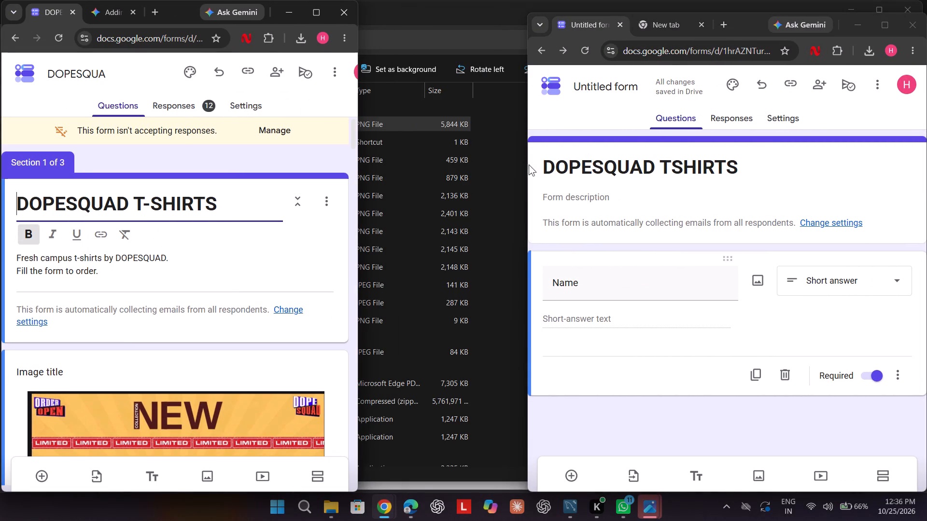
drag(526, 165, 382, 165)
Change the untitled form's heading to DOPESQUAD HOODIES.
scroll(605, 151, down, 1)
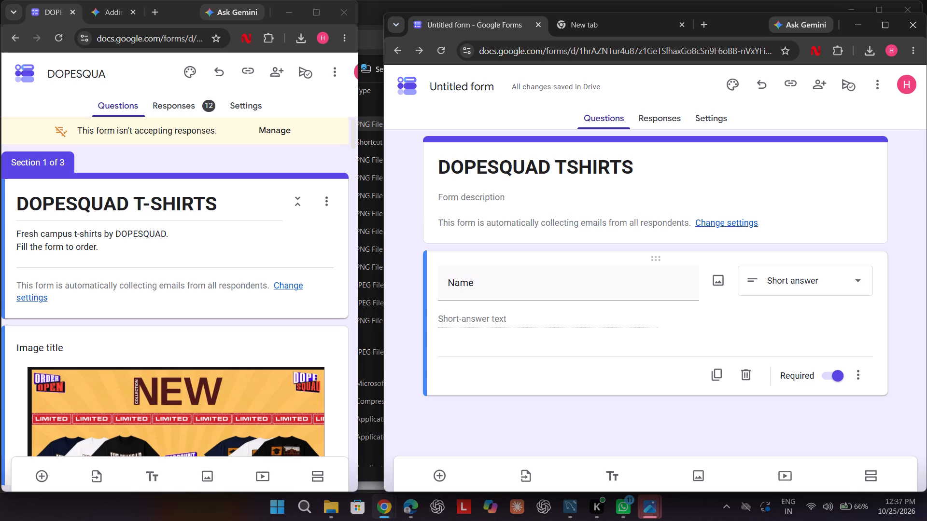
double_click(617, 168)
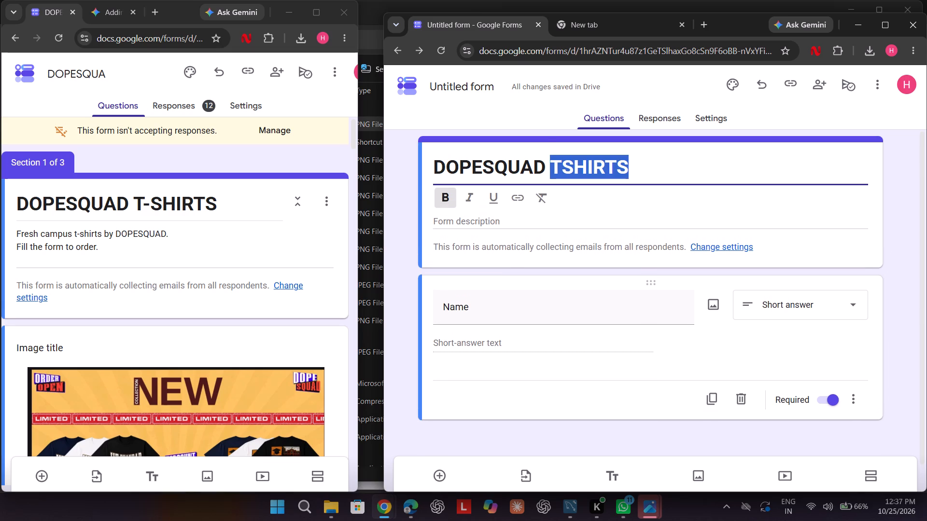
key(h)
text(OODIES)
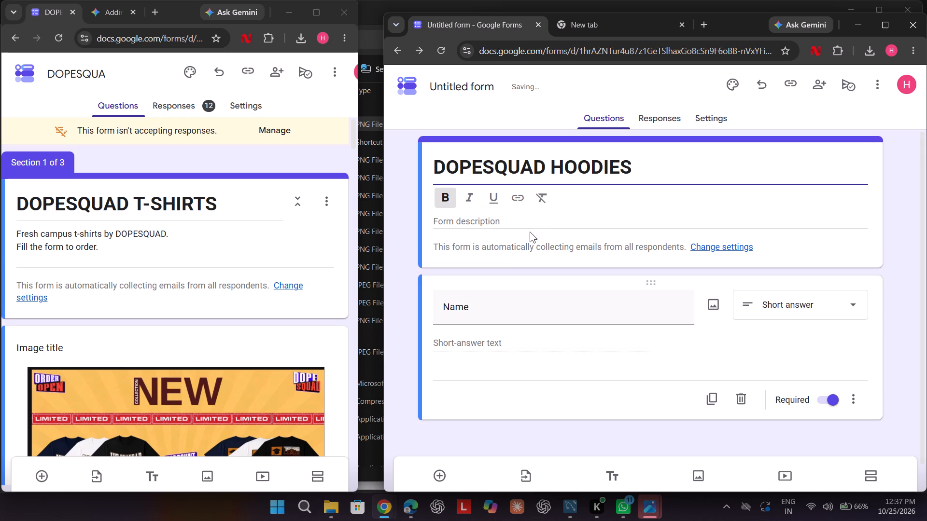
Open the form description under the DOPESQUAD HOODIES heading for editing.
click(534, 217)
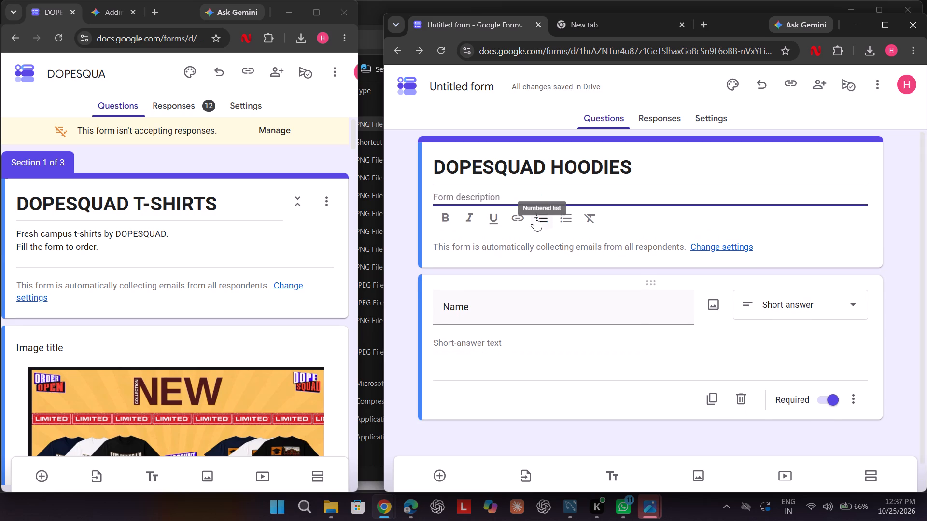
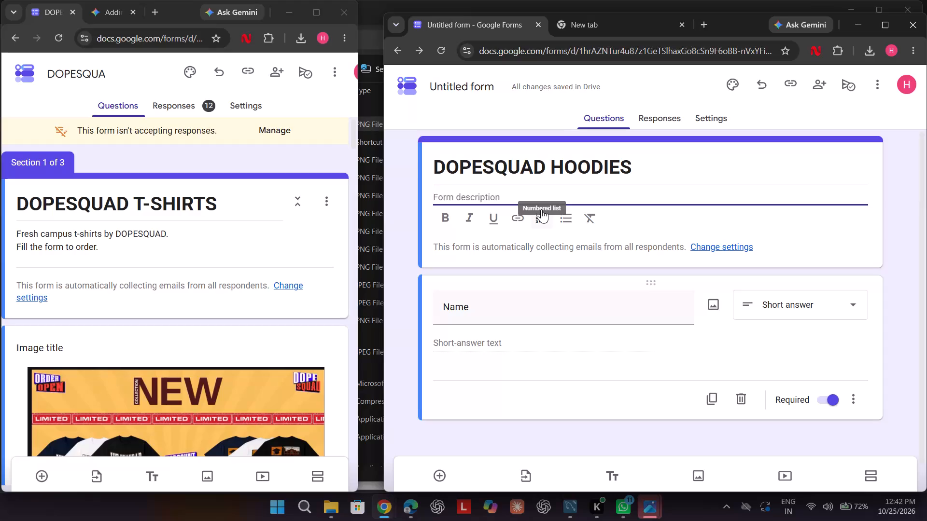
Enter the form description "Dopesquad's new hoodies collection is here. Fill the form to order hoodies.".
key(d)
text(opesquad)
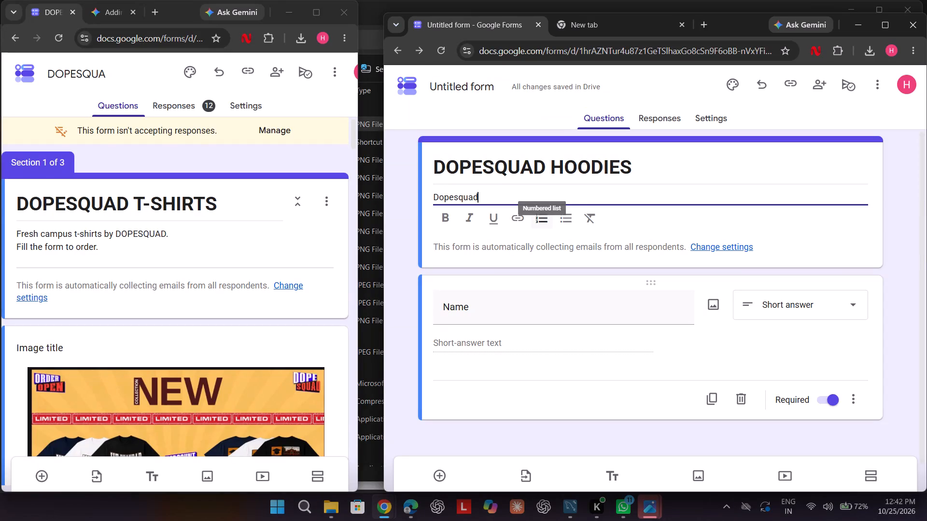
text('s)
key(space)
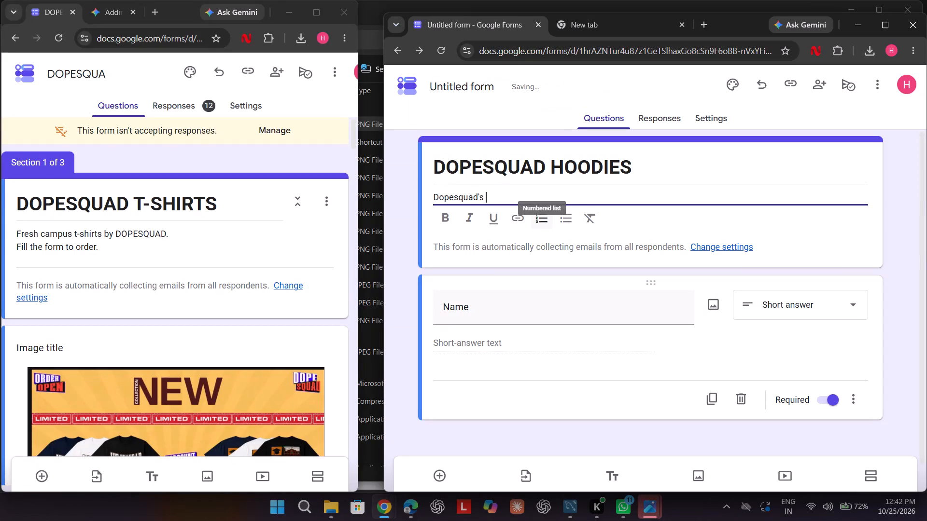
text(new hoodies ci)
key(BackSpace)
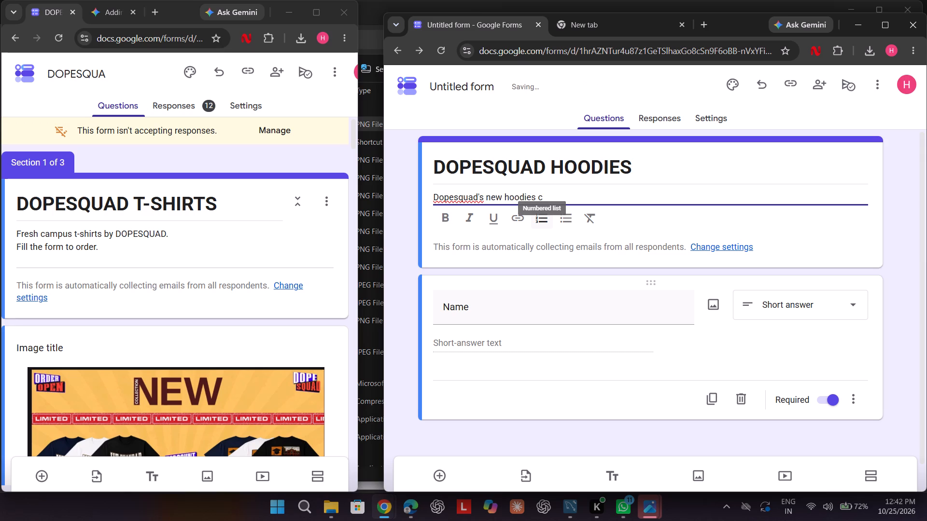
text(ollection is here)
text(.)
key(space)
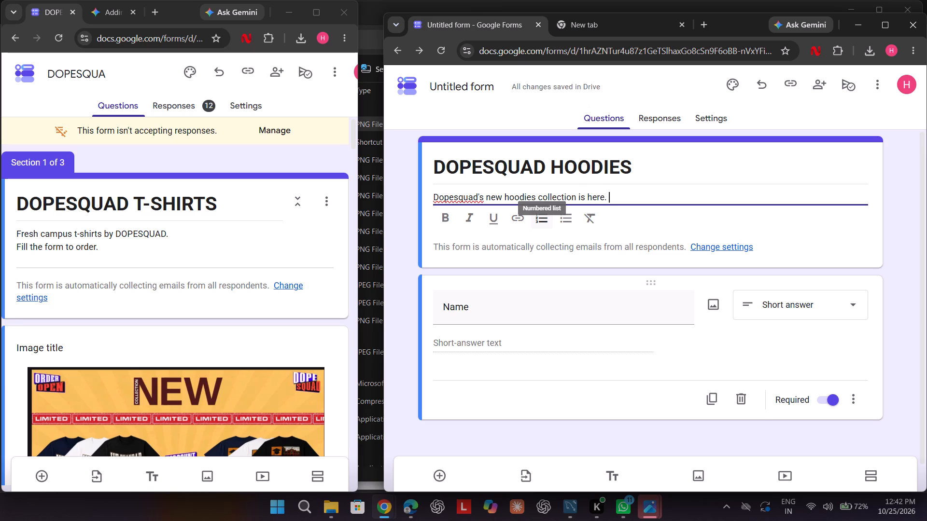
text(ik)
key(BackSpace)
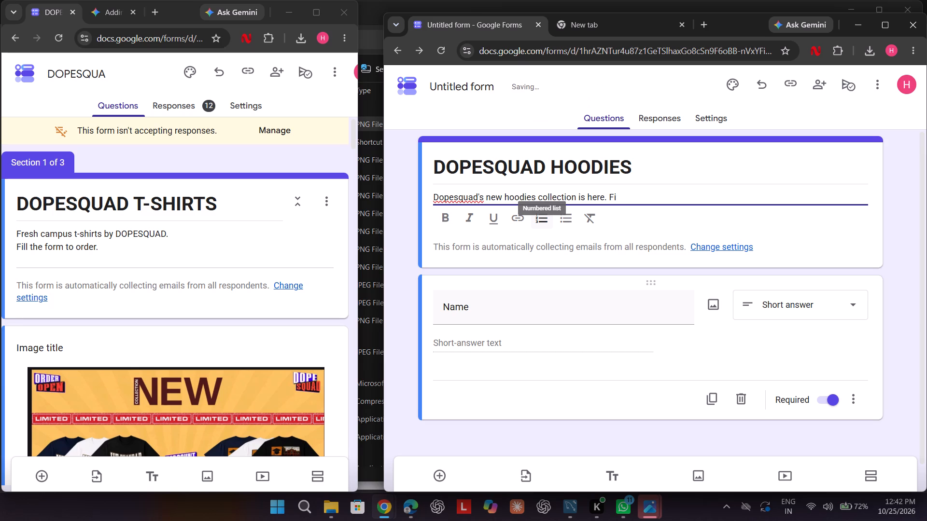
text(ll the fr)
key(BackSpace)
text(orm to order hoodies.)
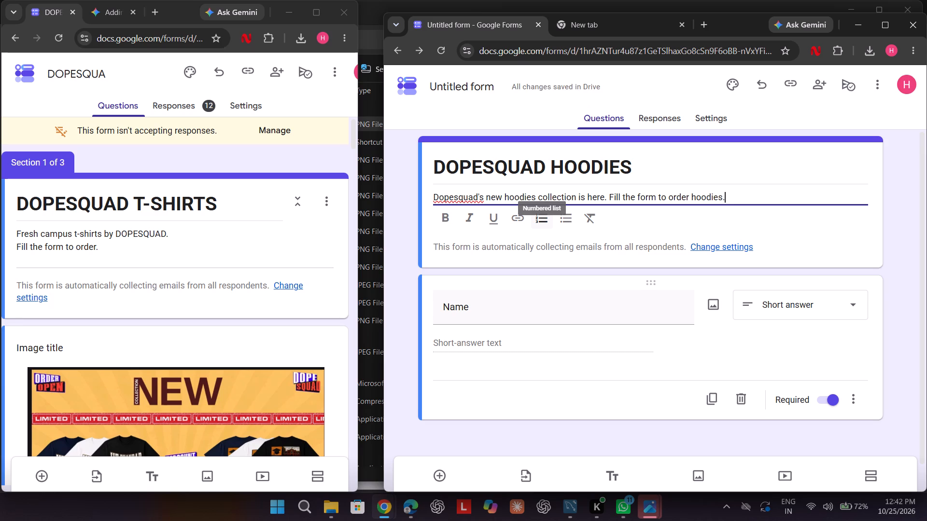
Add a second line reading "For any Queries" to the form description, with a capital Q.
key(Return)
key(f)
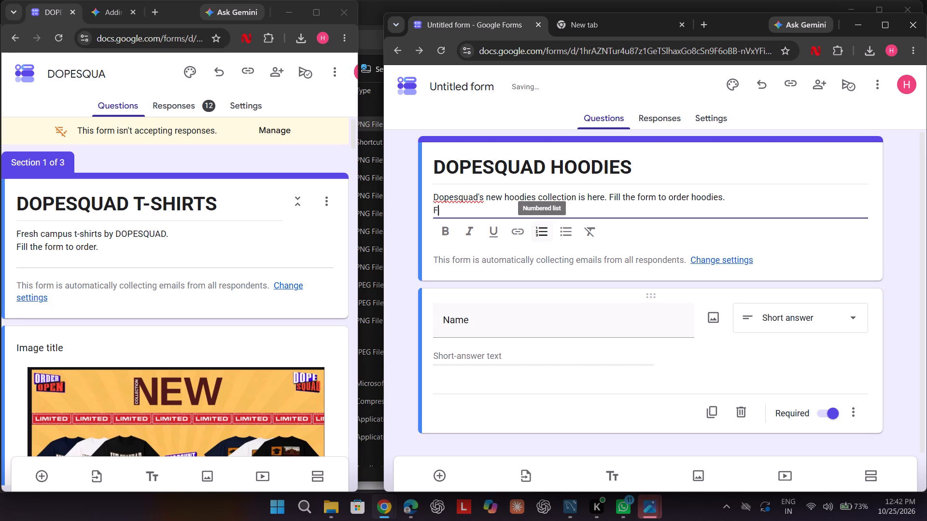
text(or any queru)
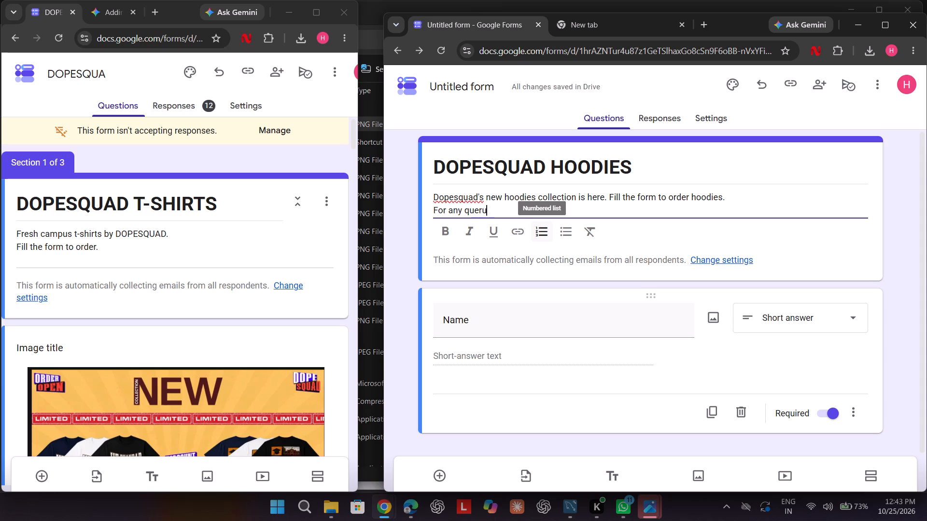
key(BackSpace)
key(y)
text(,)
key(space)
key(BackSpace)
key(BackSpace)
key(BackSpace)
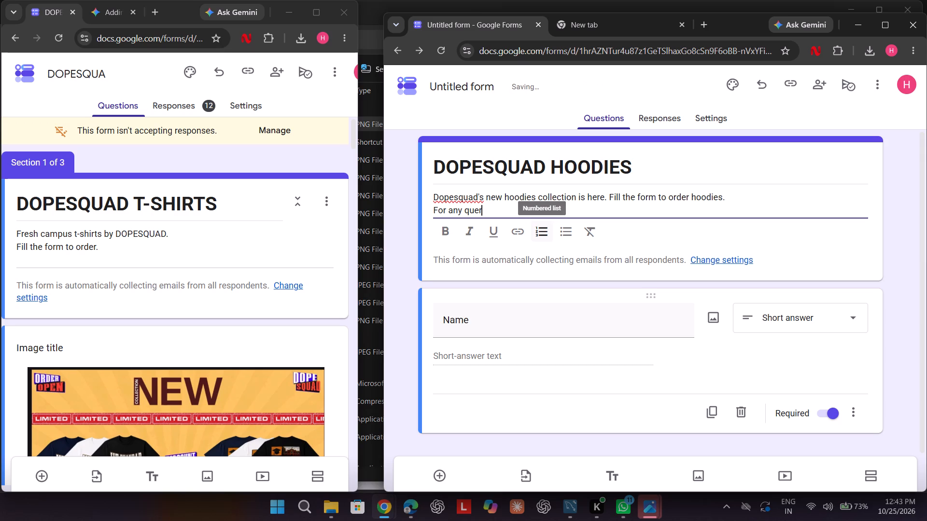
text(ies)
click(468, 205)
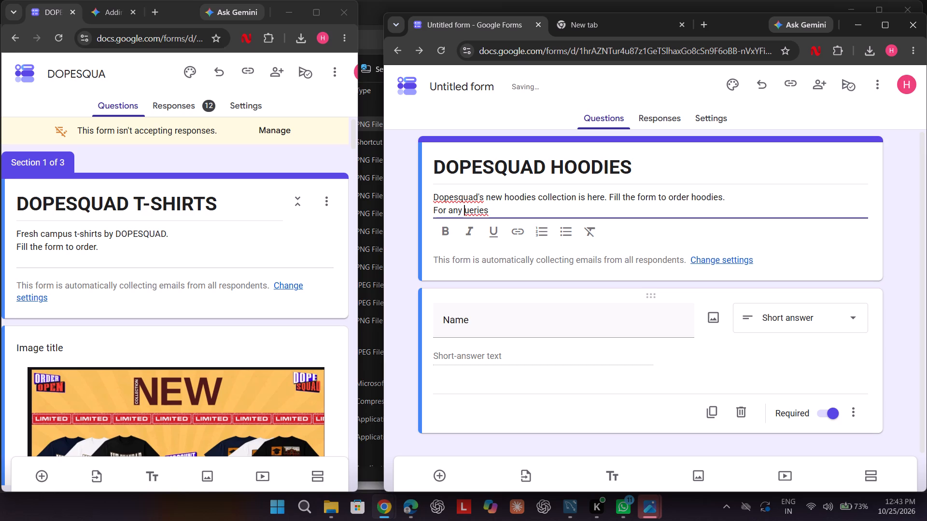
key(Right)
key(Right)
key(Right)
key(Right)
key(Right)
key(Right)
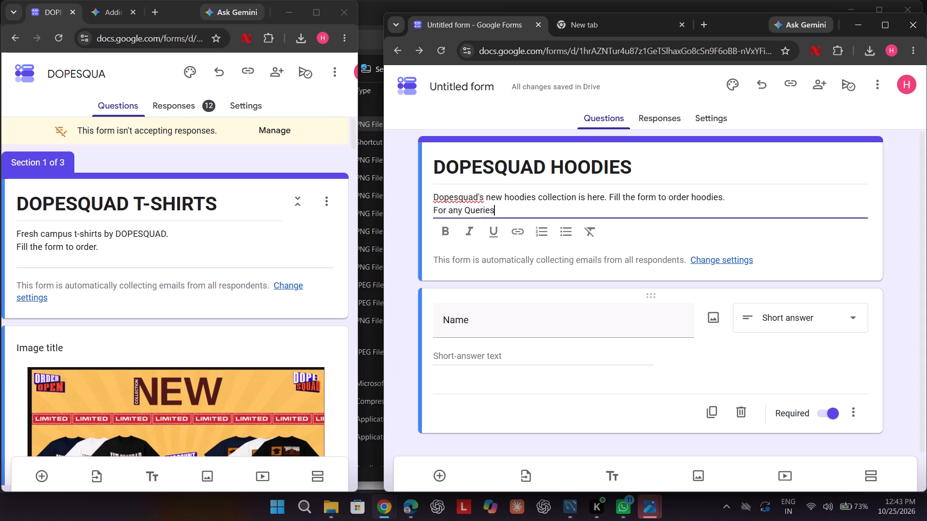
Add a third description line starting with "Contact:" followed by the contact phone number.
key(Return)
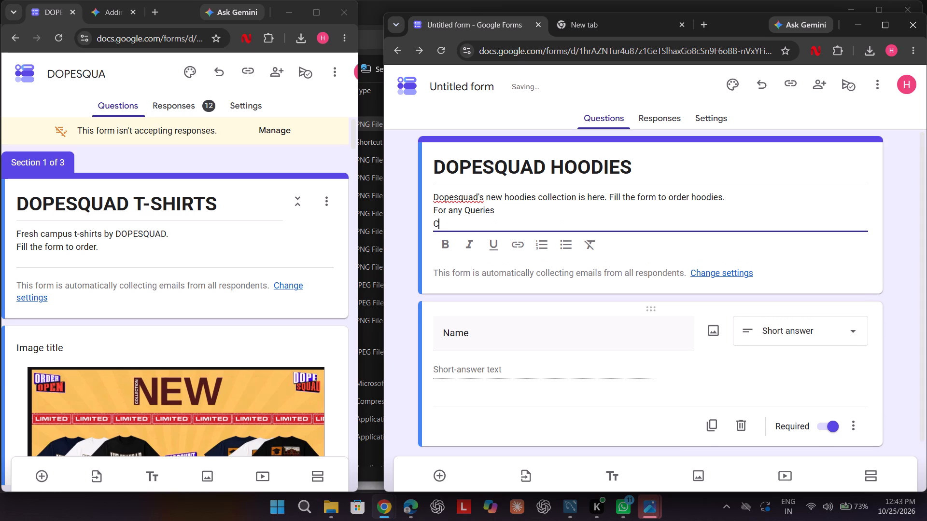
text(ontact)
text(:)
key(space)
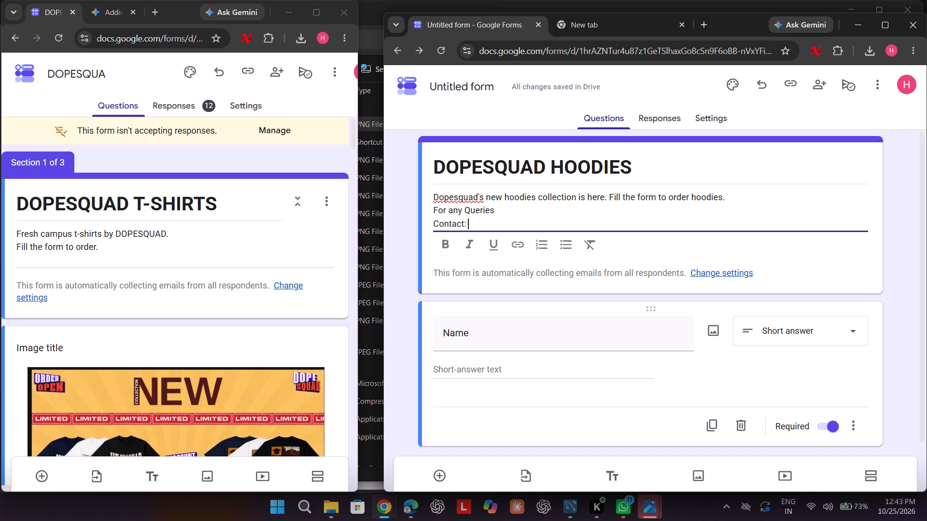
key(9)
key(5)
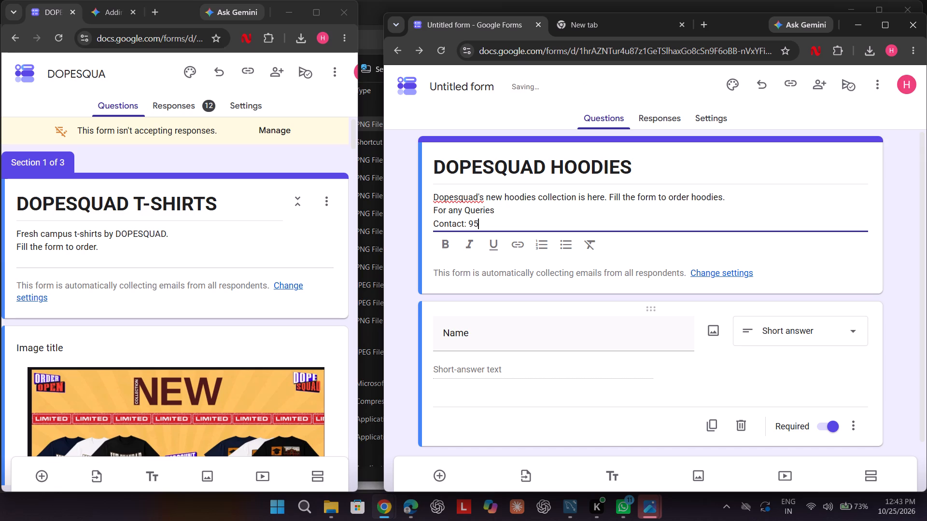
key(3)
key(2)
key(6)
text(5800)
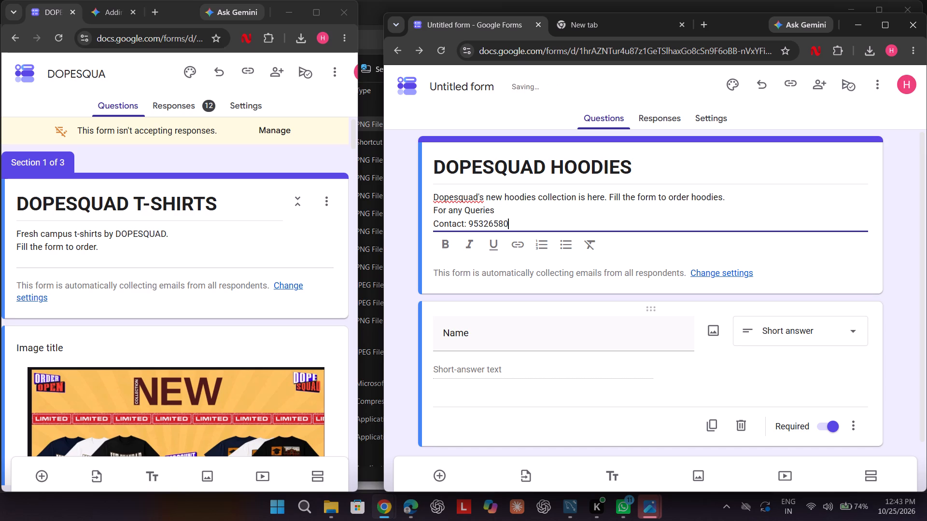
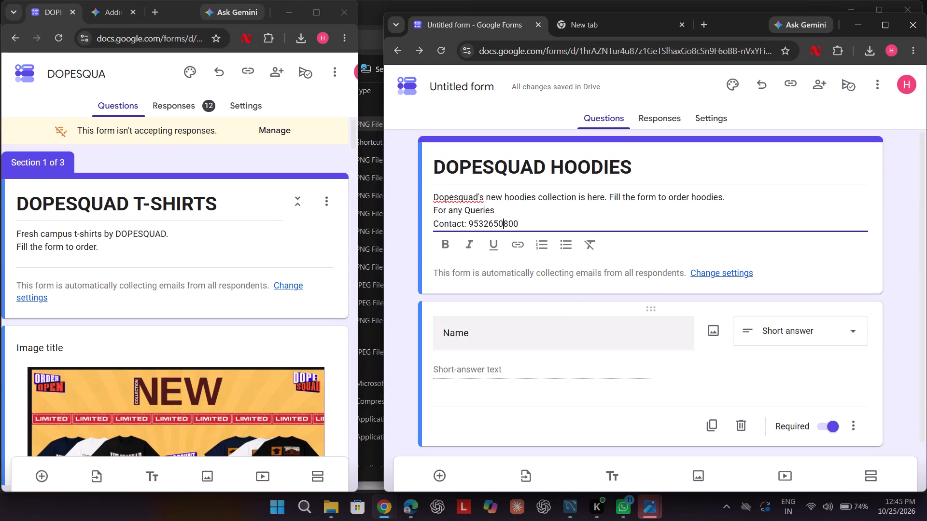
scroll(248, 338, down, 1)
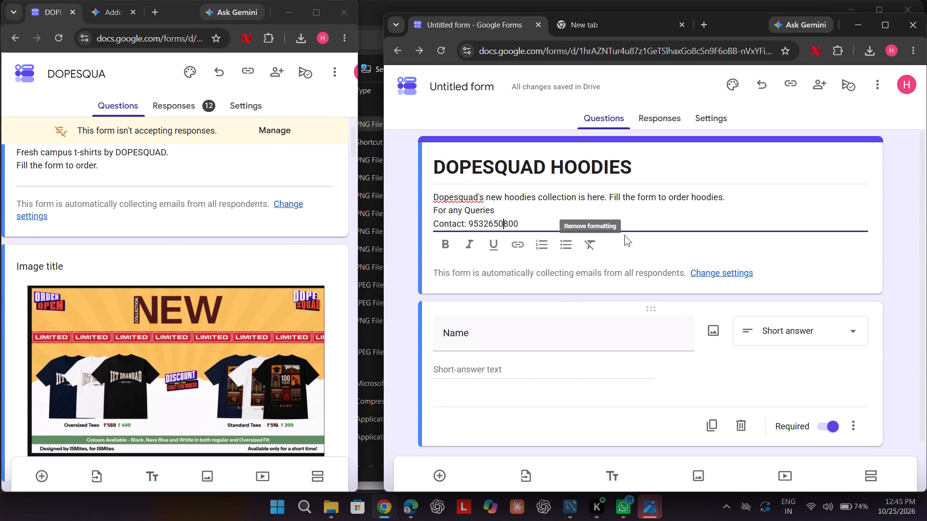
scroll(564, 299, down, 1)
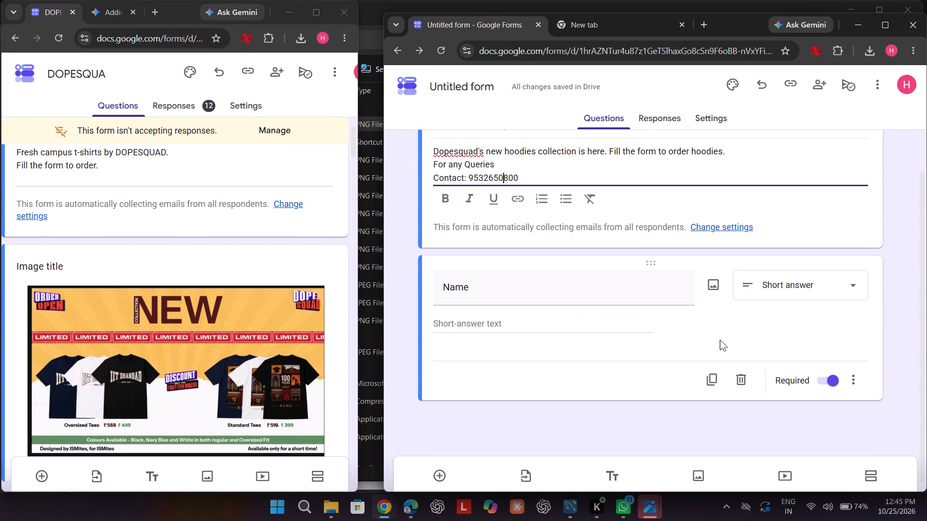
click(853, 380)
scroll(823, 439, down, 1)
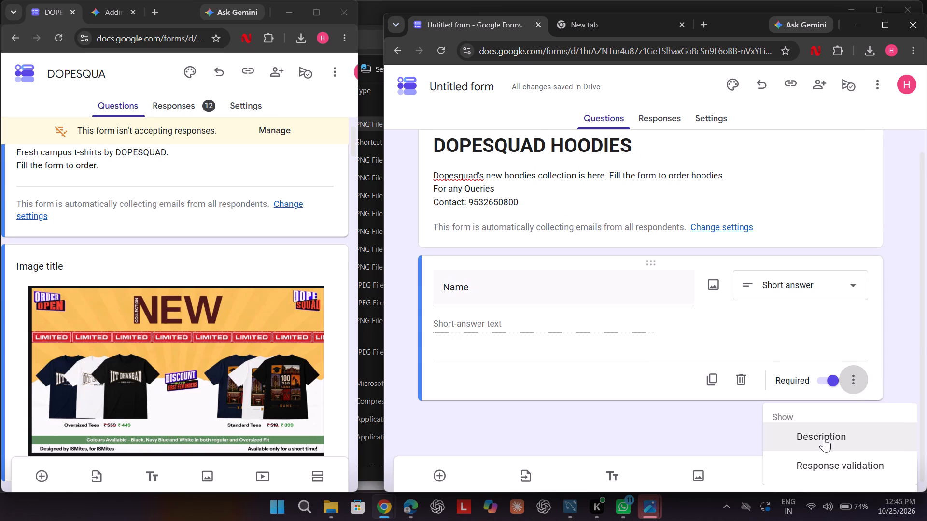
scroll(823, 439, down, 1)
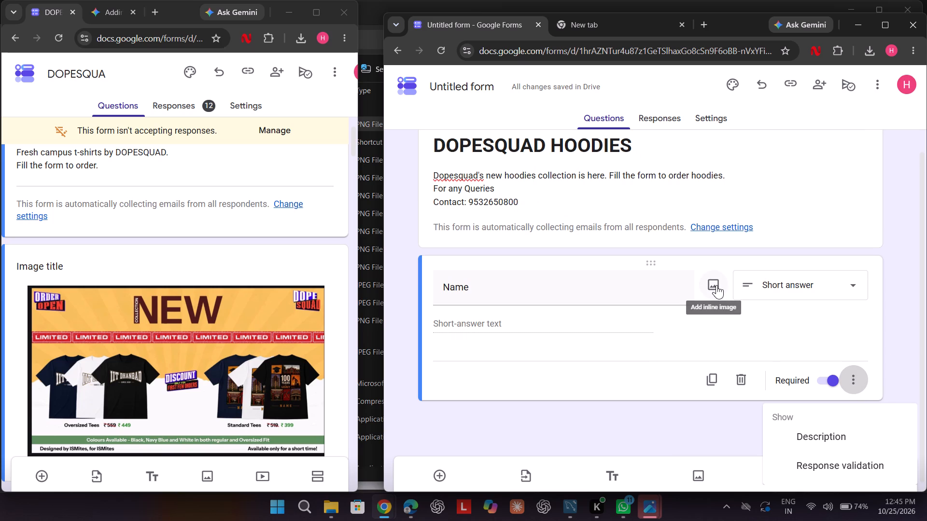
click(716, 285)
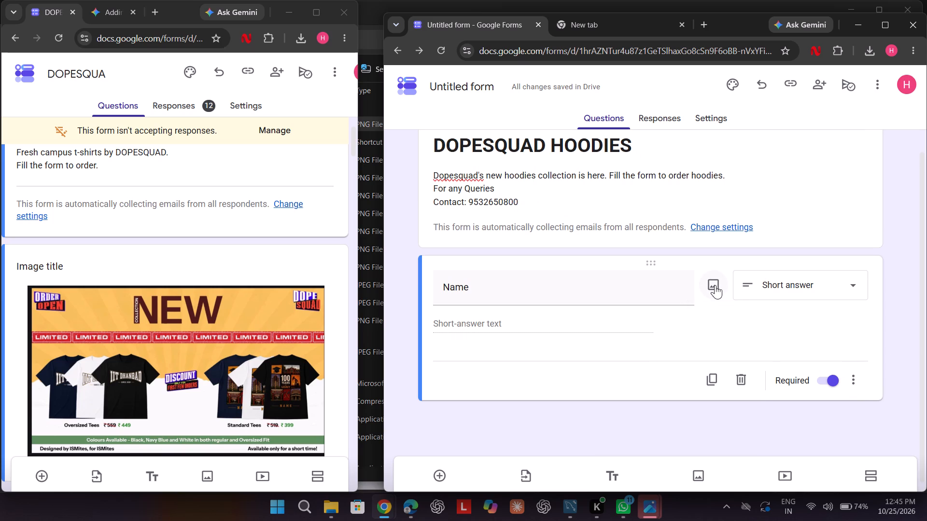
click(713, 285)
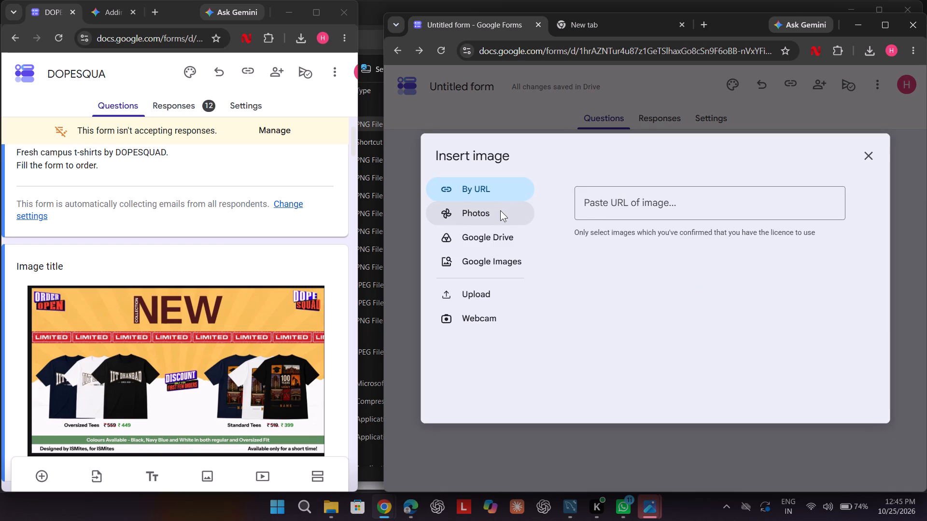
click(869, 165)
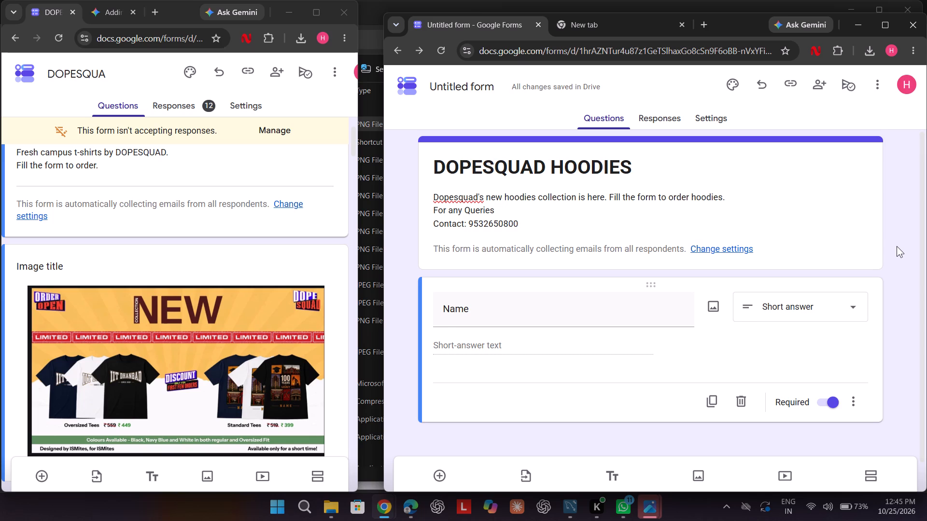
Check the T-shirts form's question order and duplicate the required Name question in the hoodies form.
scroll(897, 246, down, 2)
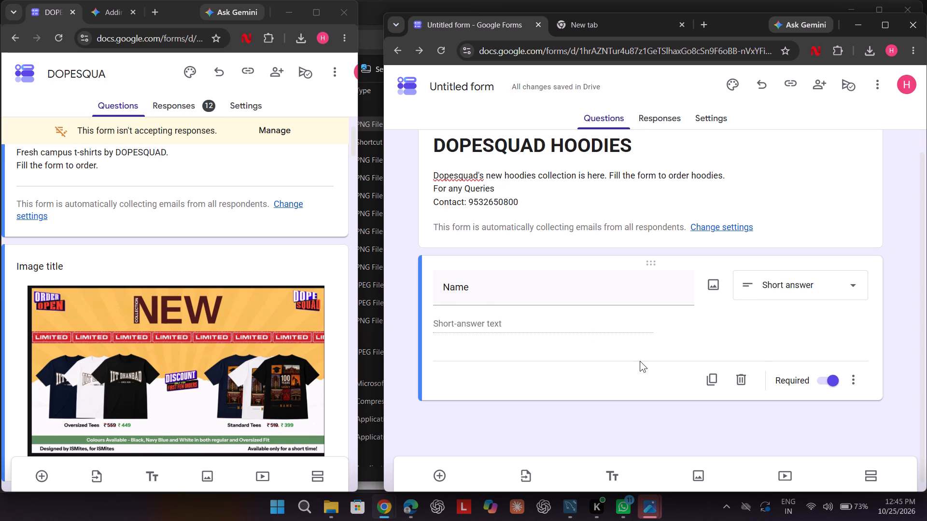
scroll(640, 361, down, 1)
scroll(185, 443, down, 3)
scroll(199, 417, up, 1)
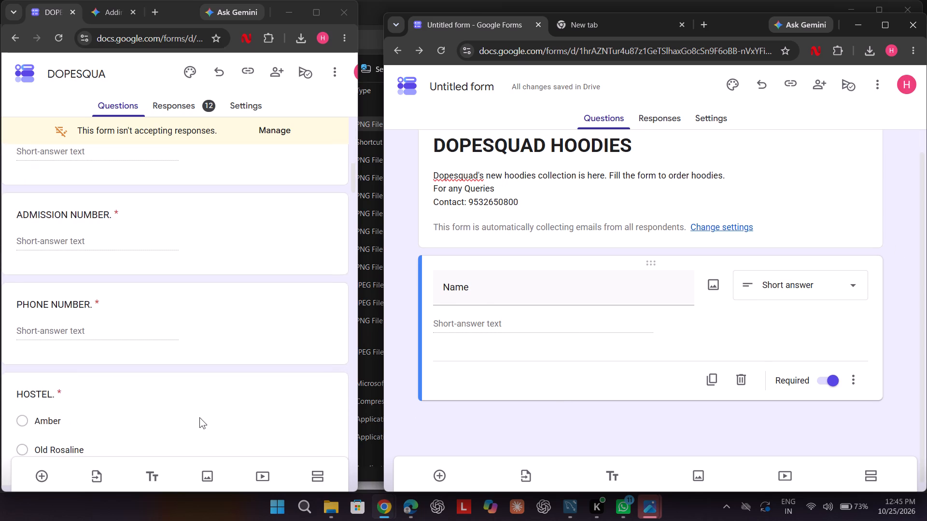
scroll(199, 417, up, 1)
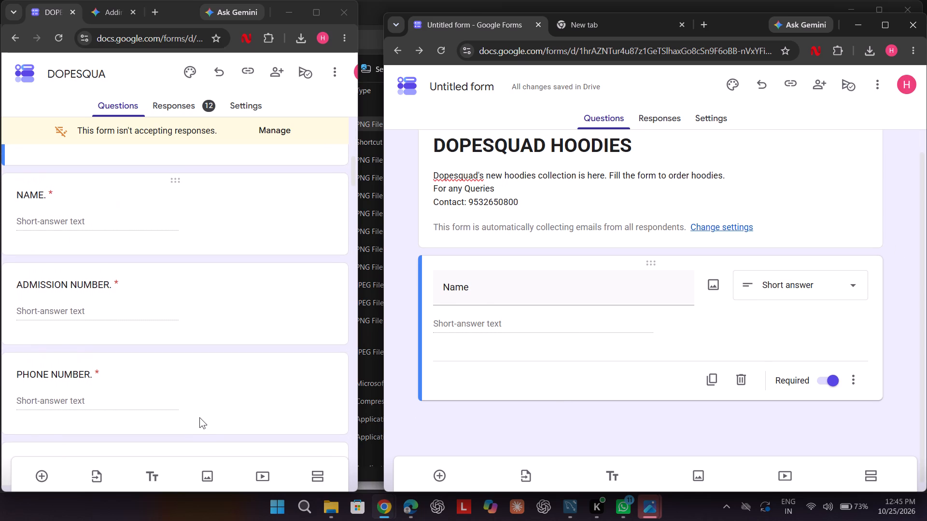
click(855, 373)
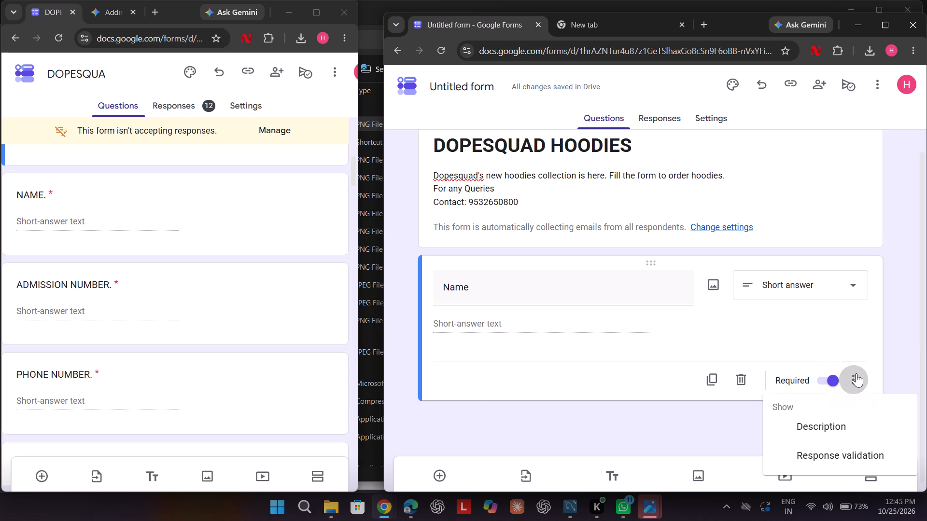
click(923, 302)
scroll(923, 302, down, 2)
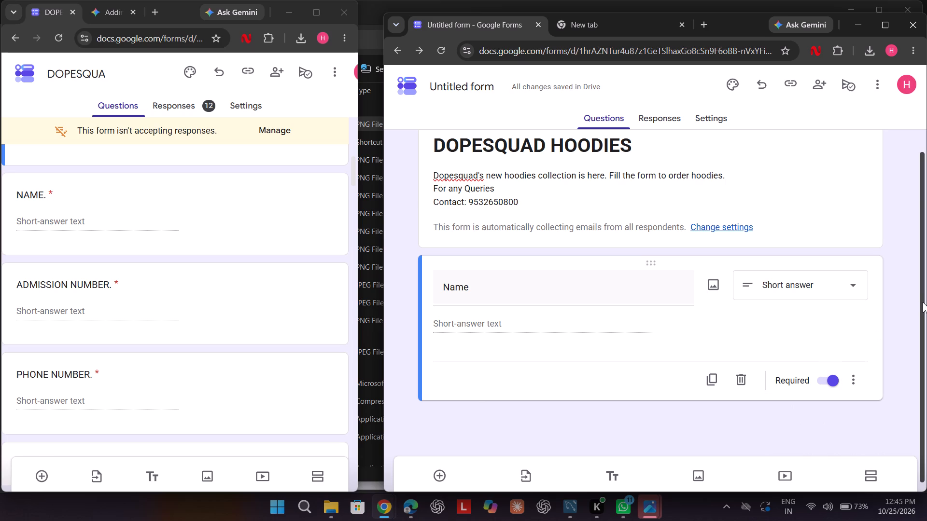
click(715, 374)
scroll(715, 374, down, 1)
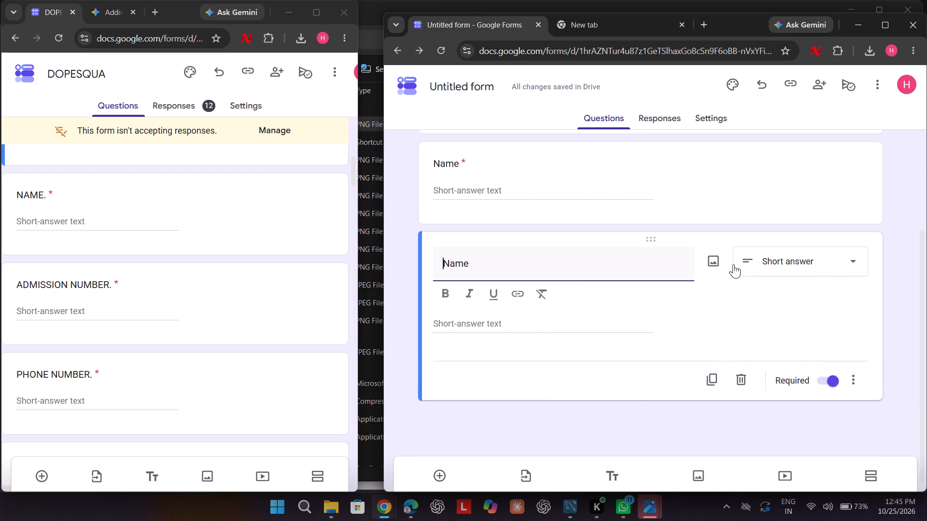
Retitle the duplicated Name question as "Admission Number".
click(852, 377)
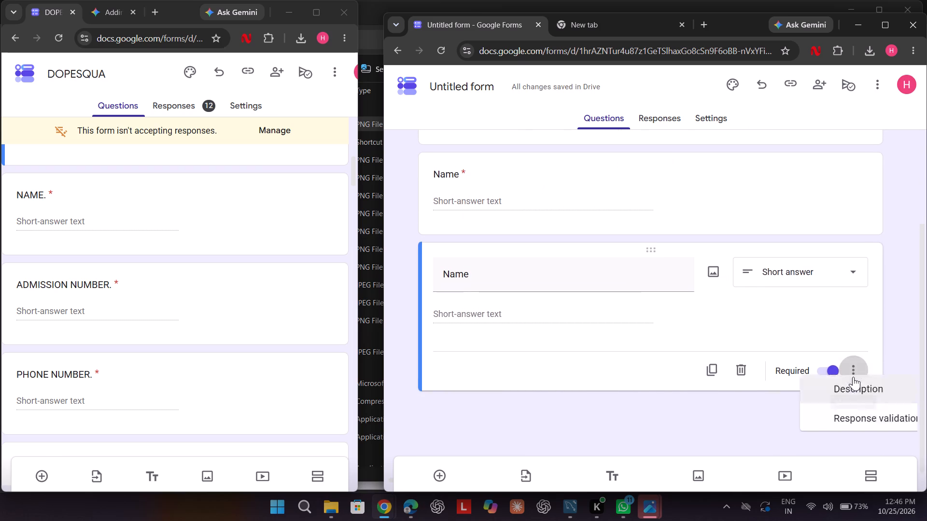
click(889, 348)
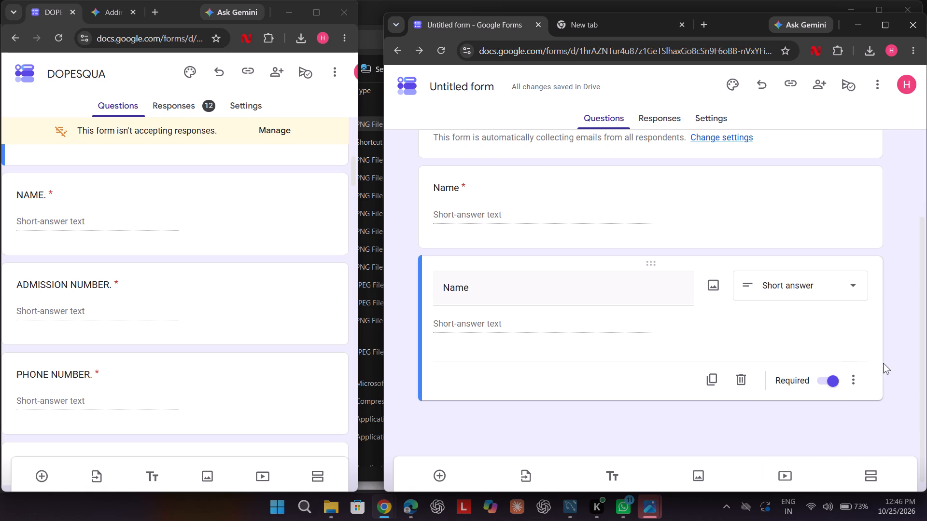
double_click(576, 293)
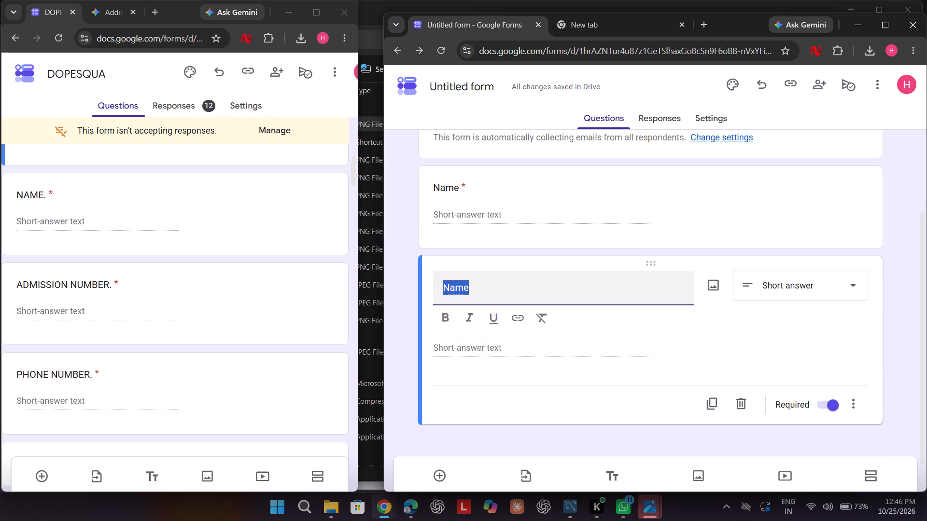
text(dmo)
key(BackSpace)
text(ission)
key(space)
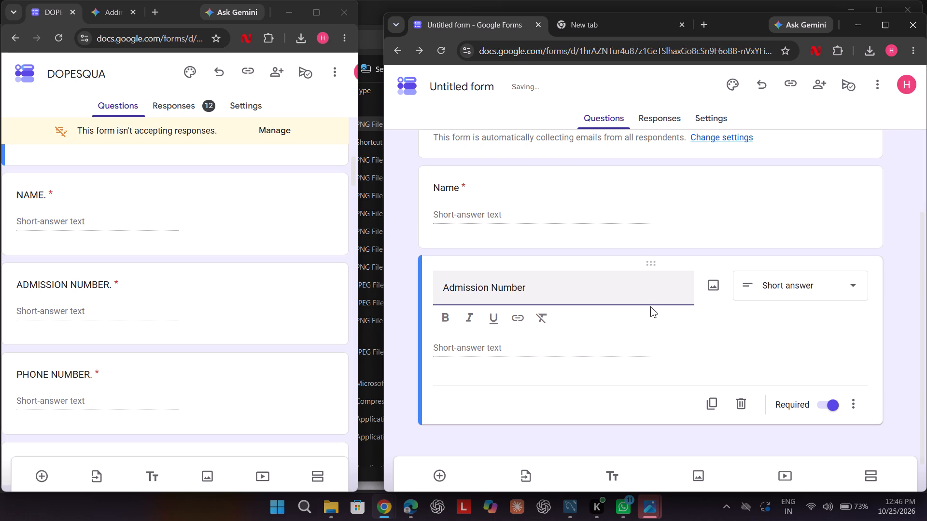
click(844, 402)
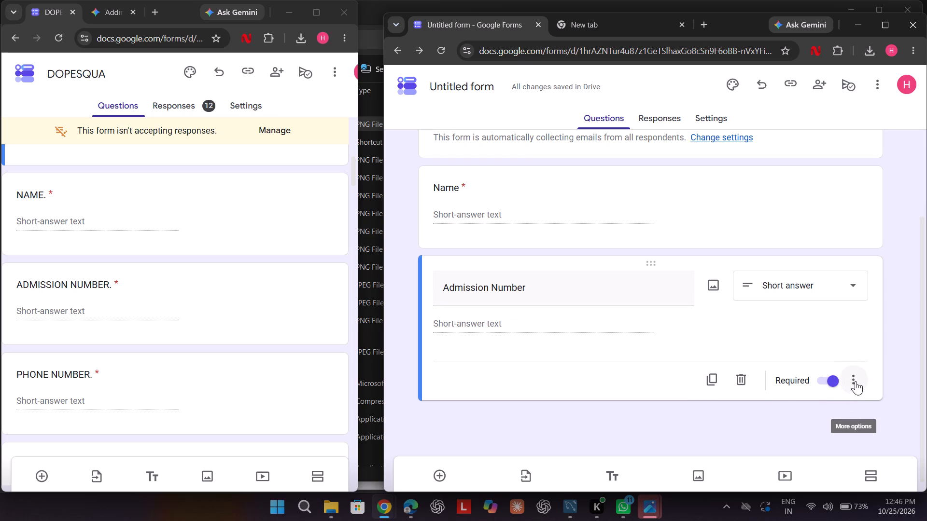
click(856, 383)
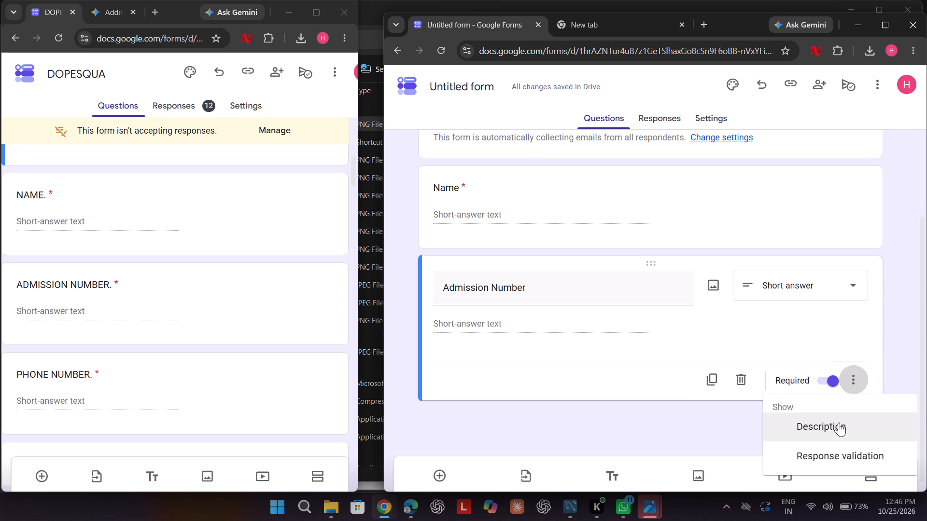
click(880, 319)
Duplicate the Admission Number question and retitle the copy as "Phone Number".
click(714, 384)
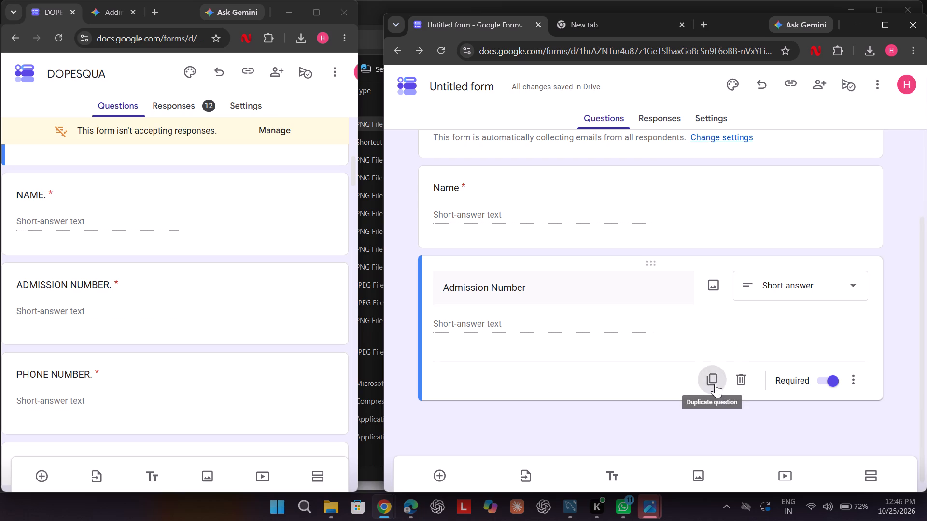
scroll(714, 384, down, 2)
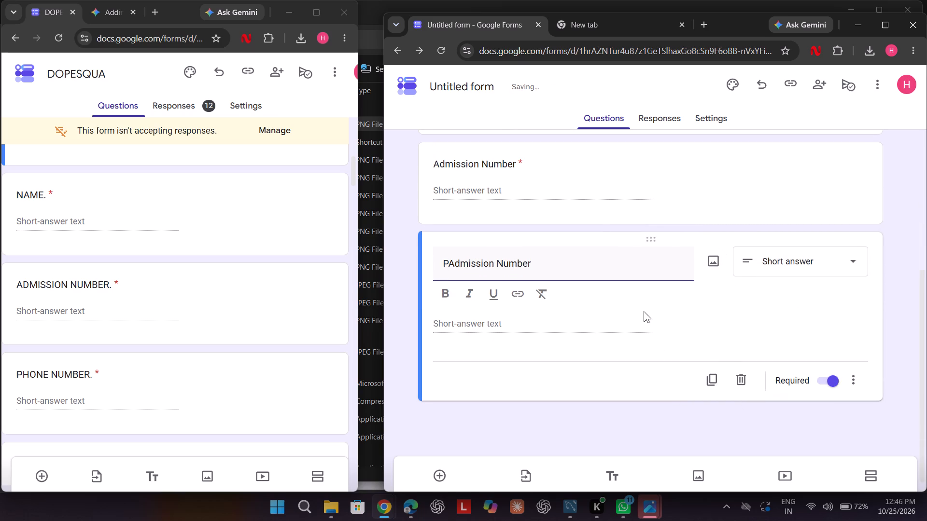
click(622, 267)
key(BackSpace)
key(BackSpace)
key(BackSpace)
key(BackSpace)
key(BackSpace)
key(BackSpace)
key(BackSpace)
key(BackSpace)
key(BackSpace)
key(BackSpace)
key(BackSpace)
key(BackSpace)
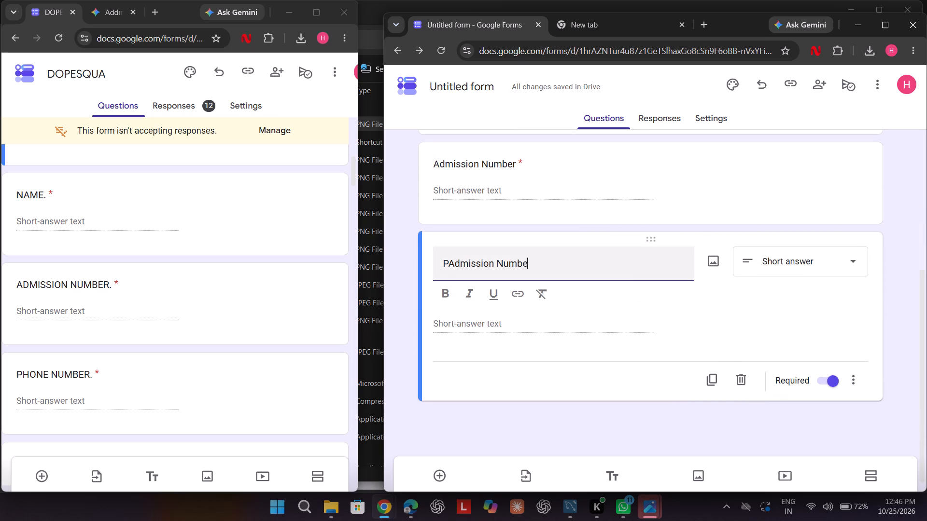
key(BackSpace)
key(BackSpace)
key(BackSpace)
key(BackSpace)
key(h)
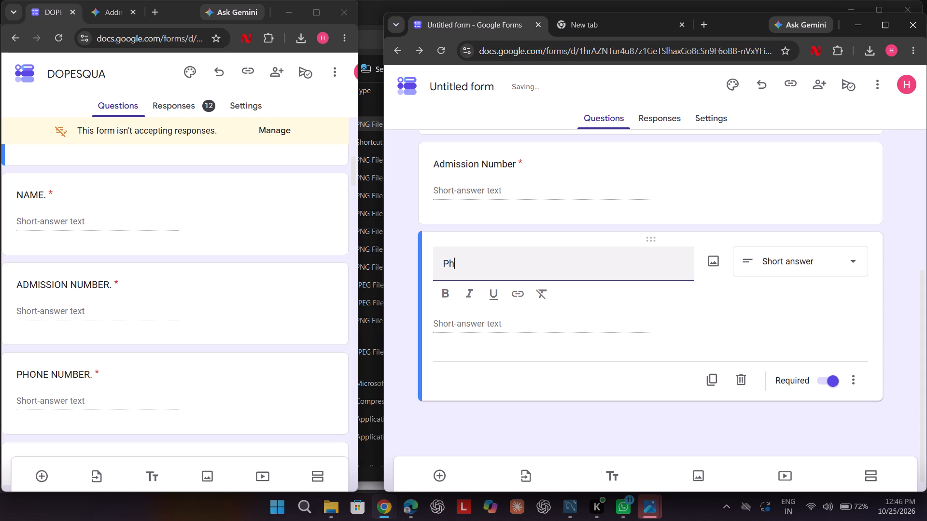
text(one)
key(space)
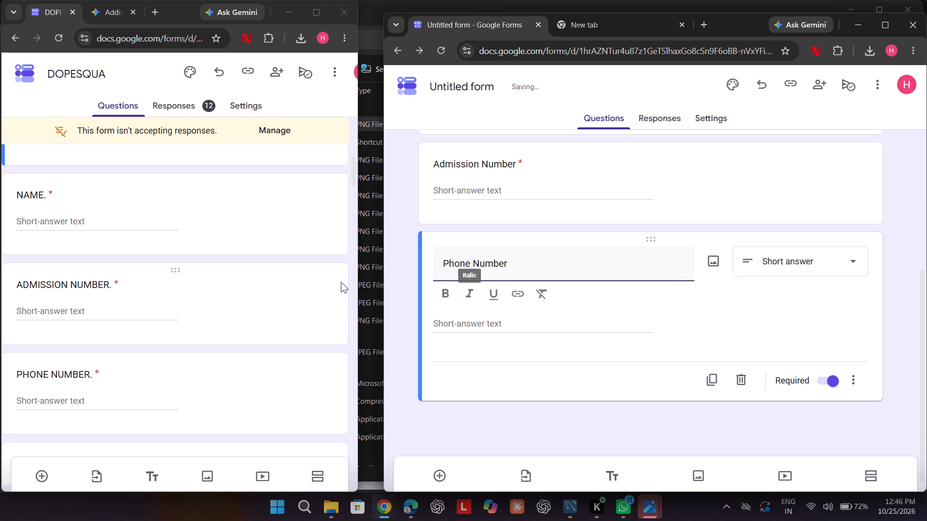
Duplicate the Phone Number question and retitle the copy as "Hostel", following the T-shirts form.
scroll(262, 287, down, 1)
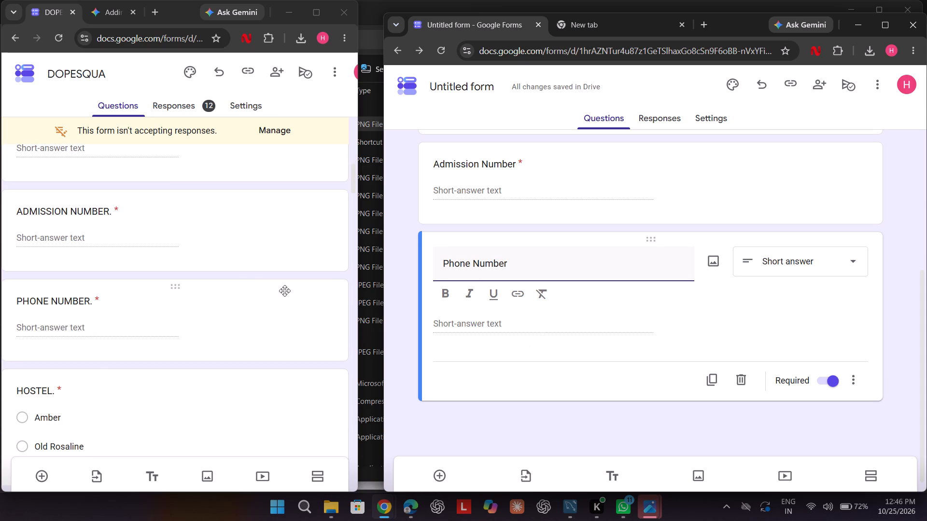
scroll(221, 270, down, 2)
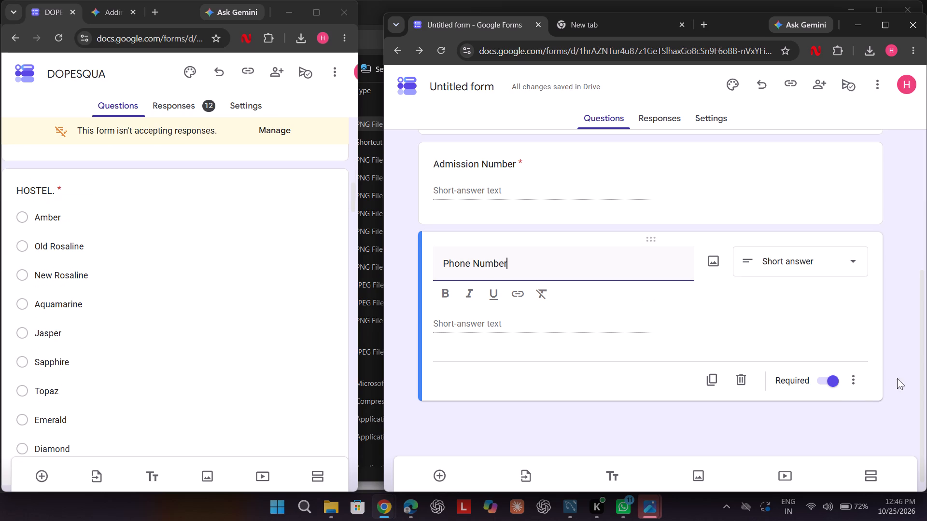
click(719, 379)
scroll(719, 379, down, 2)
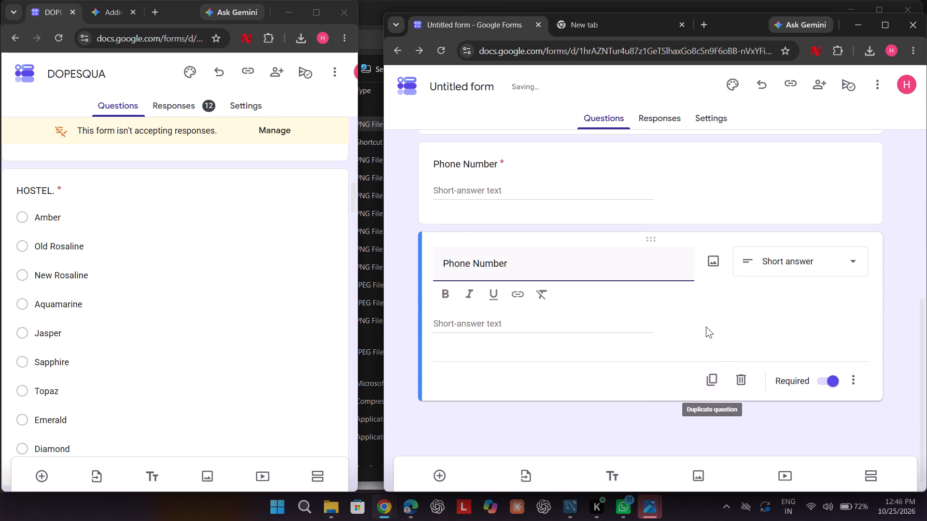
double_click(576, 260)
triple_click(576, 260)
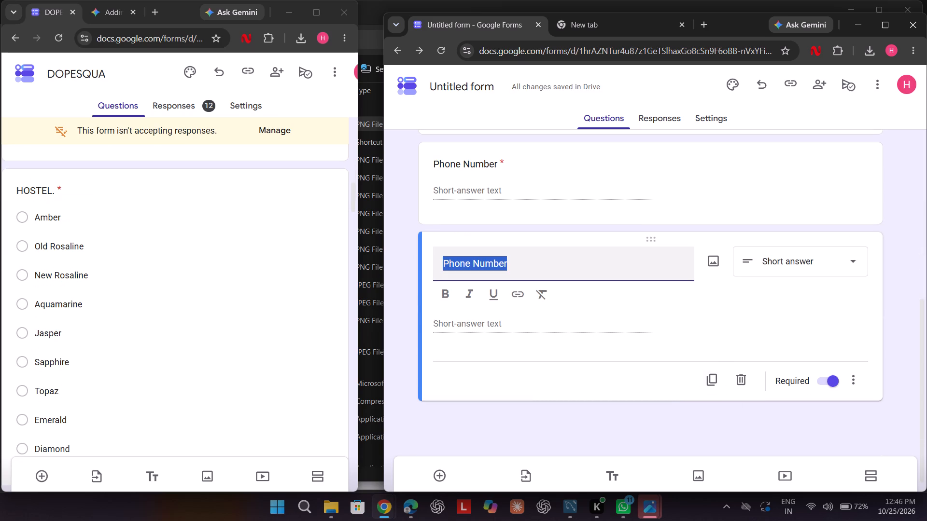
key(h)
text(ostel)
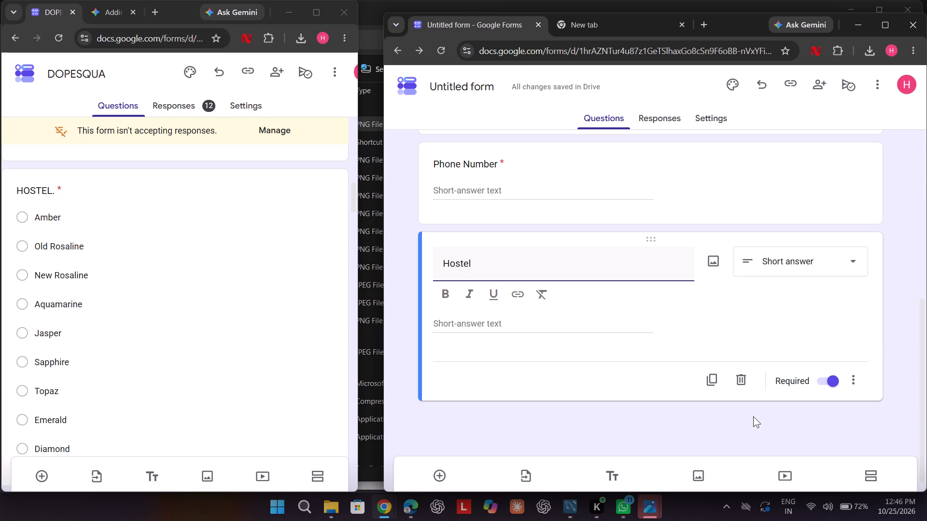
Change the Hostel question's type to multiple choice.
click(843, 274)
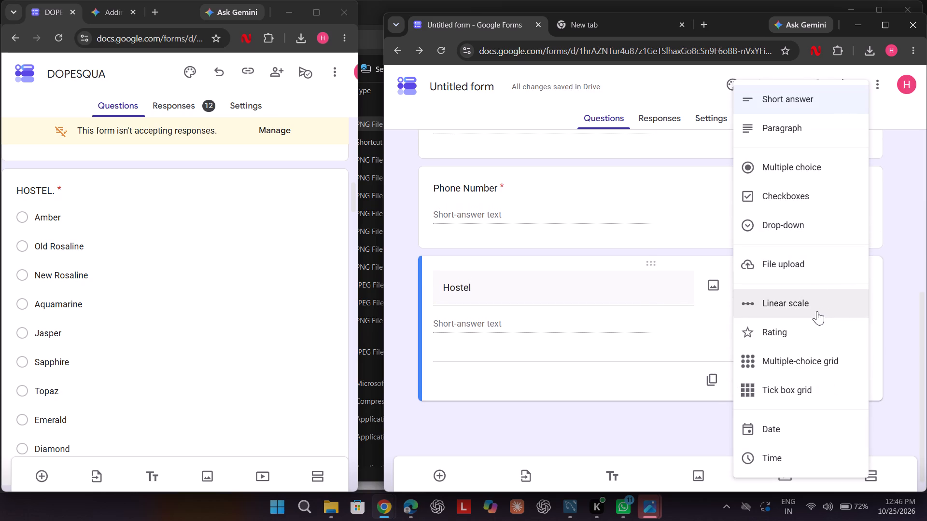
click(806, 171)
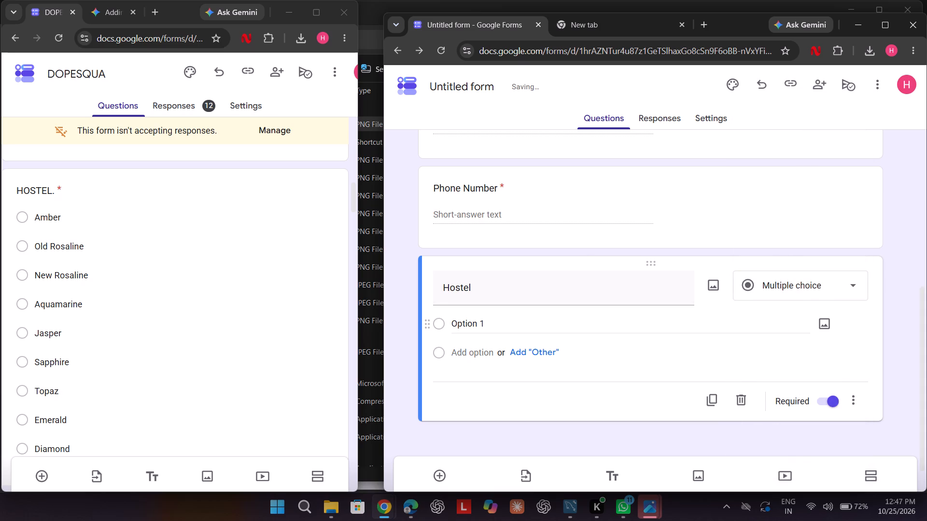
Enter "Amber", "Jasper" and "Old Rosaline" as the first three options of the Hostel question.
double_click(468, 324)
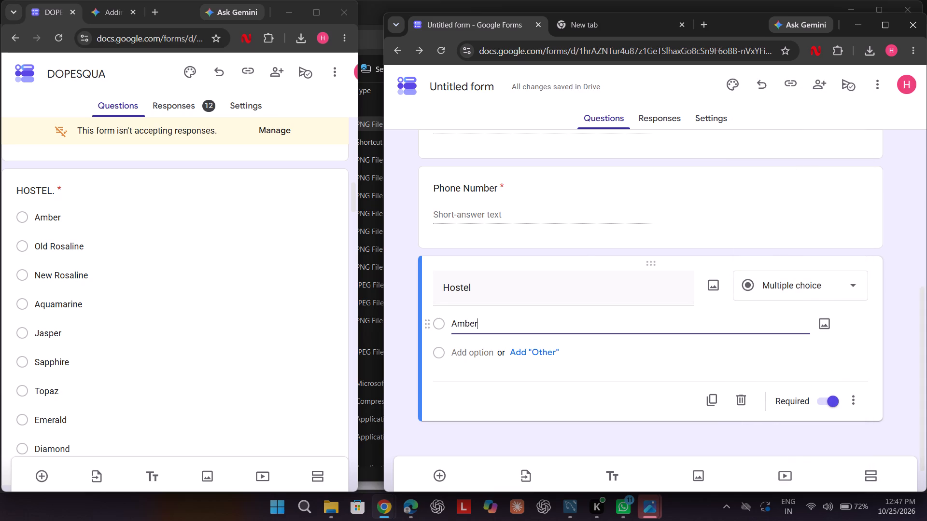
double_click(477, 357)
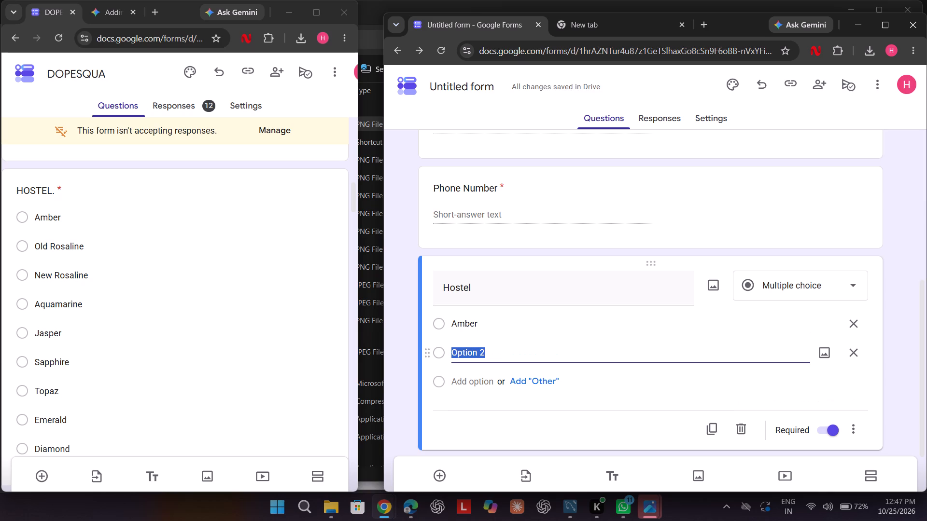
text(asper)
double_click(468, 381)
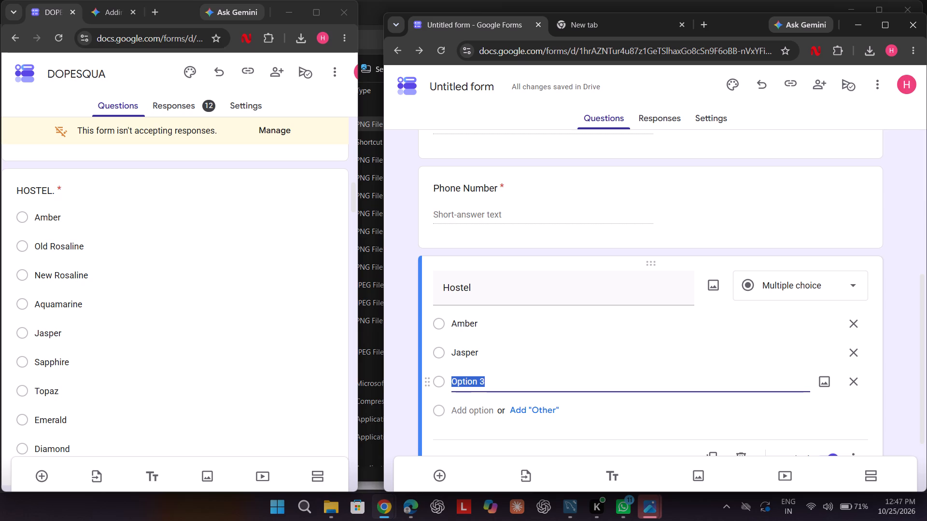
key(o)
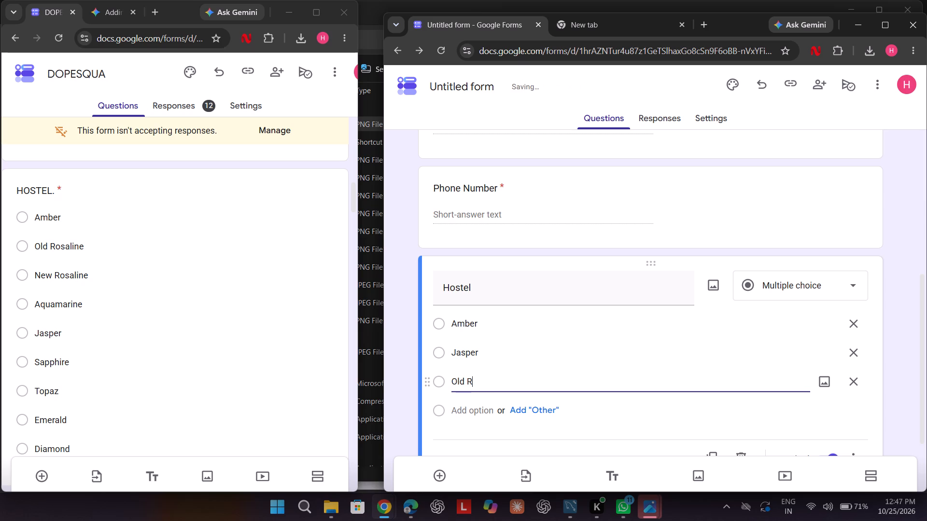
text(osaline)
Add "New Rosaline" and "Aquamarine" as the fourth and fifth options of the Hostel question.
click(475, 410)
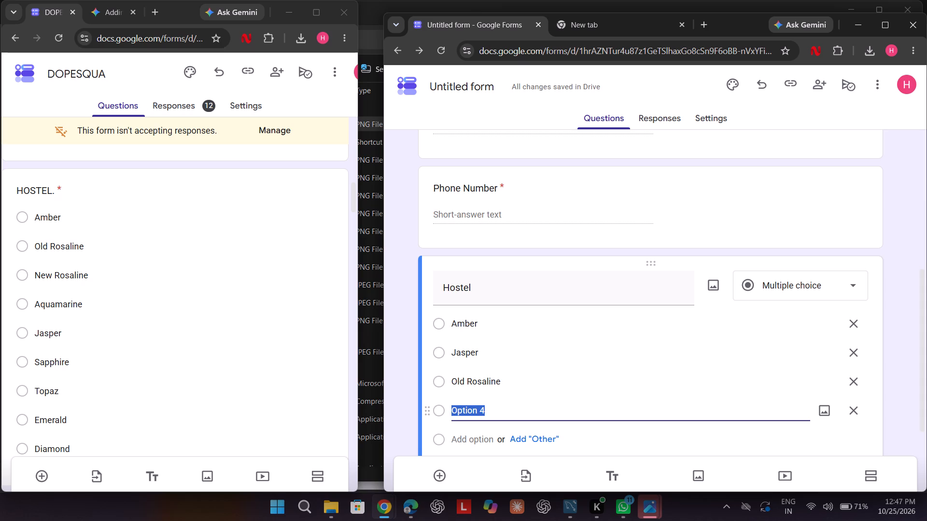
key(equal)
key(BackSpace)
key(BackSpace)
key(r)
text(osaline)
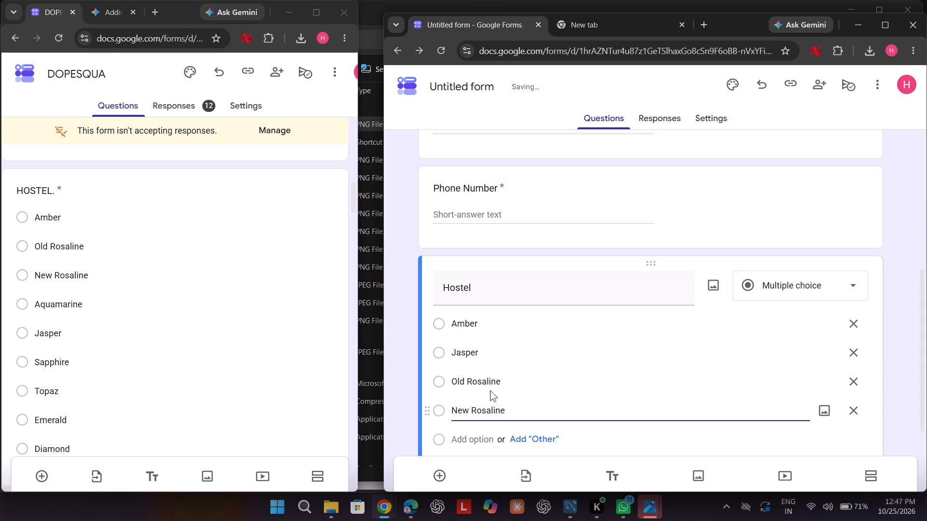
scroll(528, 377, down, 1)
click(479, 352)
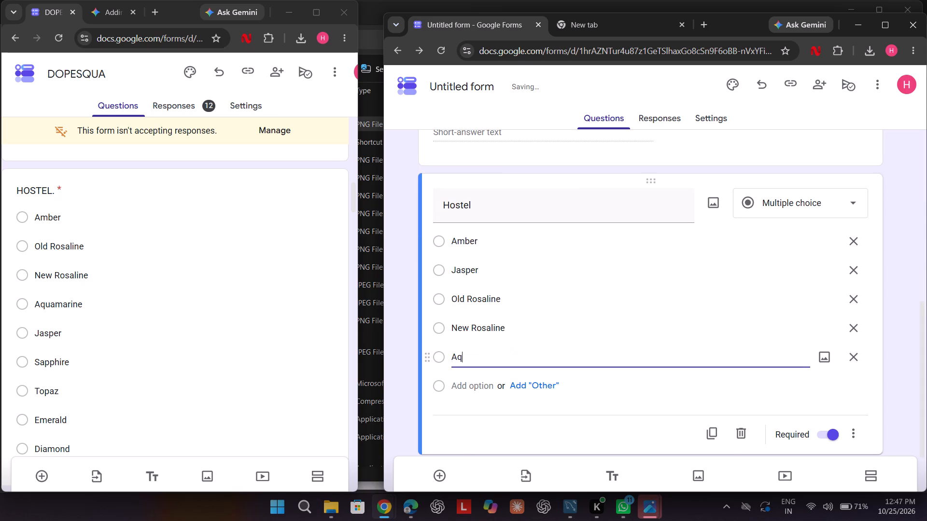
text(uamarine)
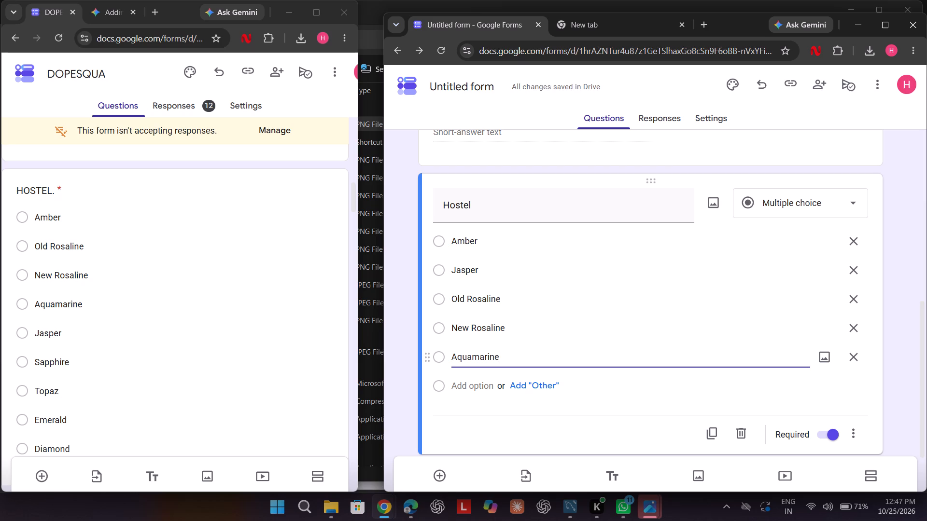
Add "Sapphire" and "Topaz" as the sixth and seventh options of the Hostel question.
scroll(479, 352, down, 1)
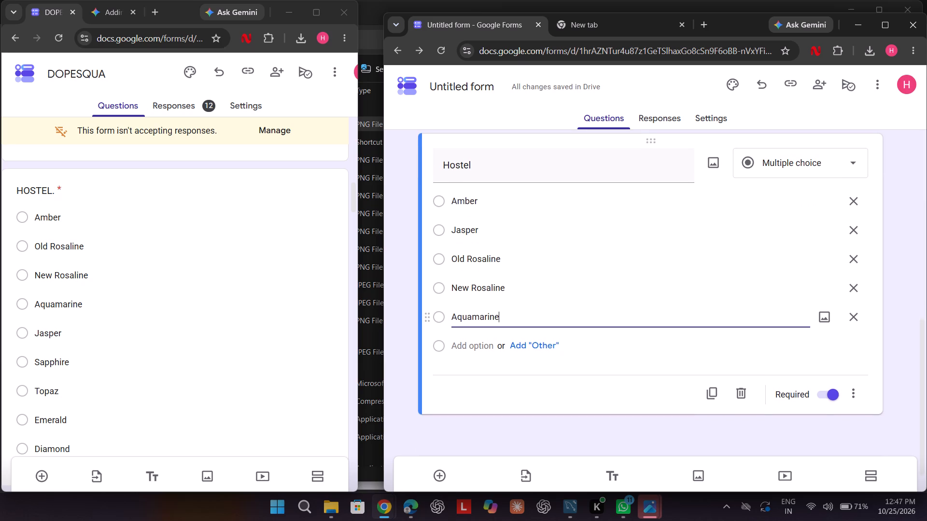
click(471, 347)
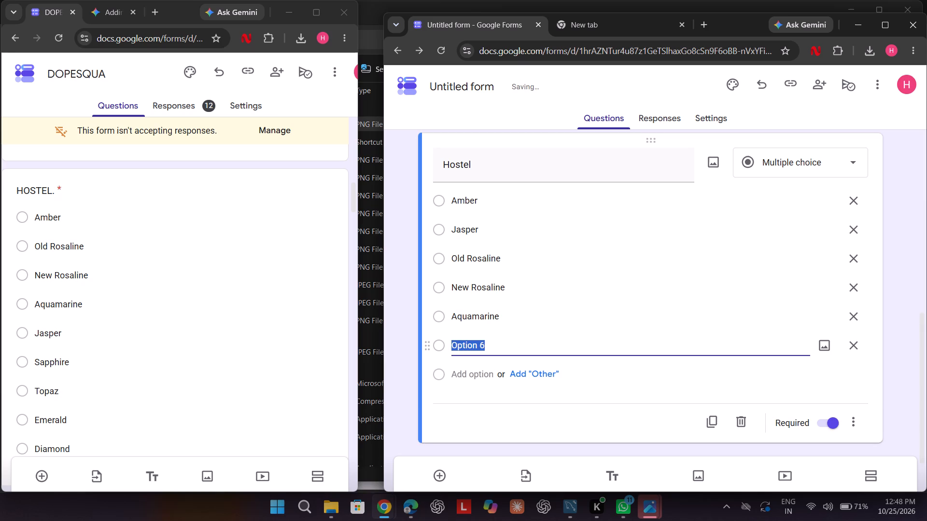
key(s)
text(ap)
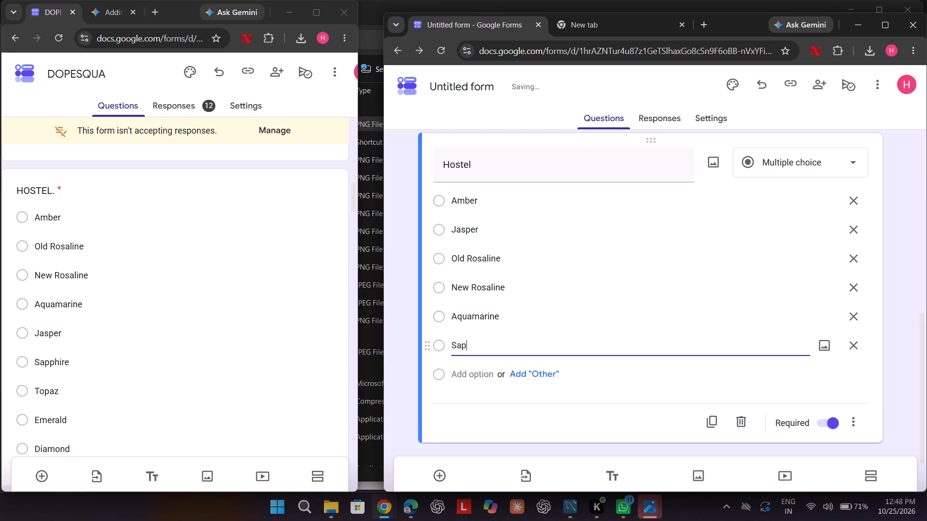
key(p)
text(hire)
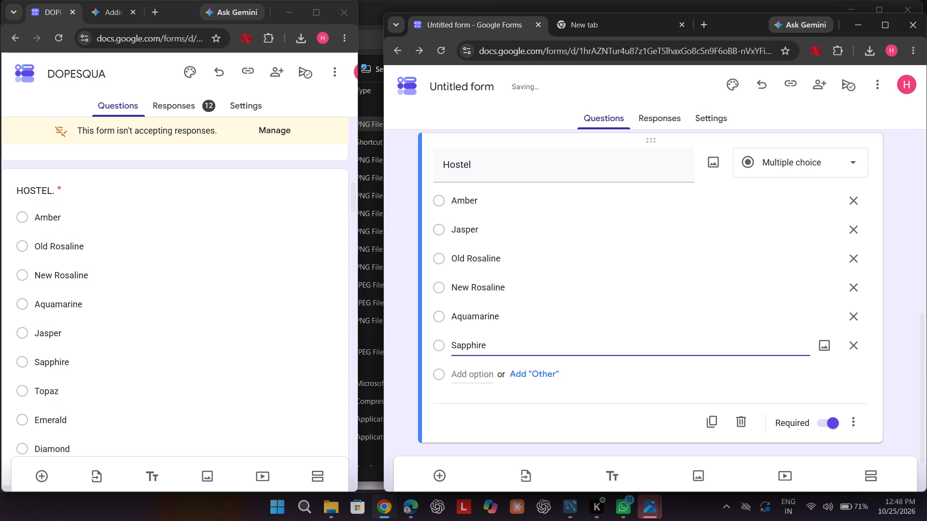
click(475, 375)
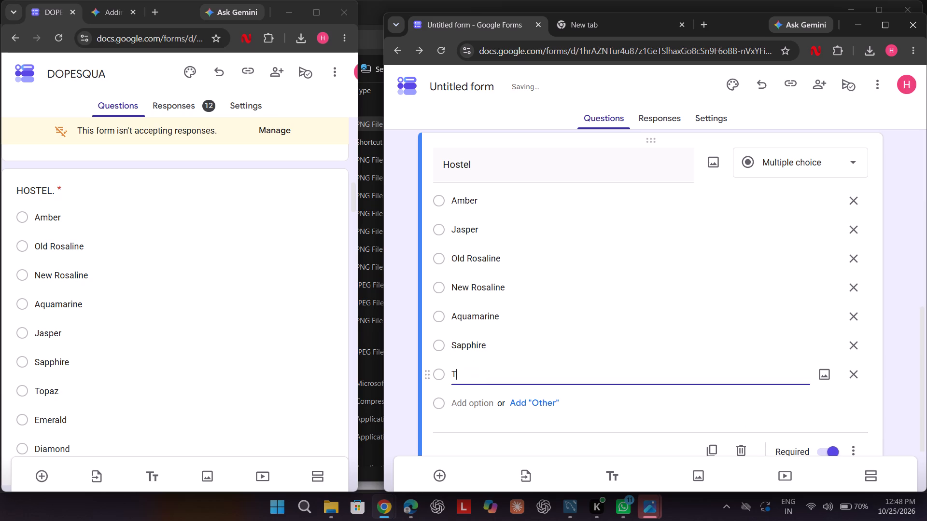
text(opaz)
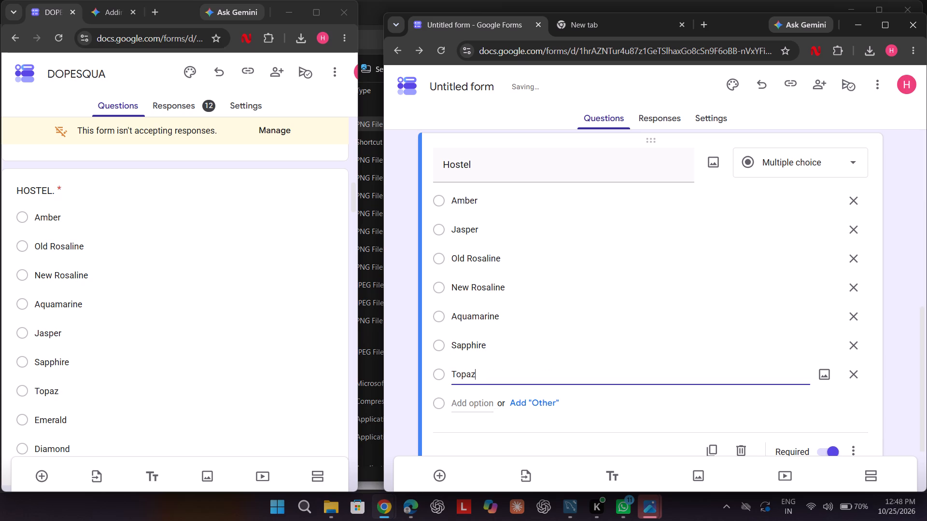
Add "Emerald" and "Diamond" to the Hostel options, following the hostel list in the T-shirts form.
click(490, 409)
scroll(217, 387, down, 1)
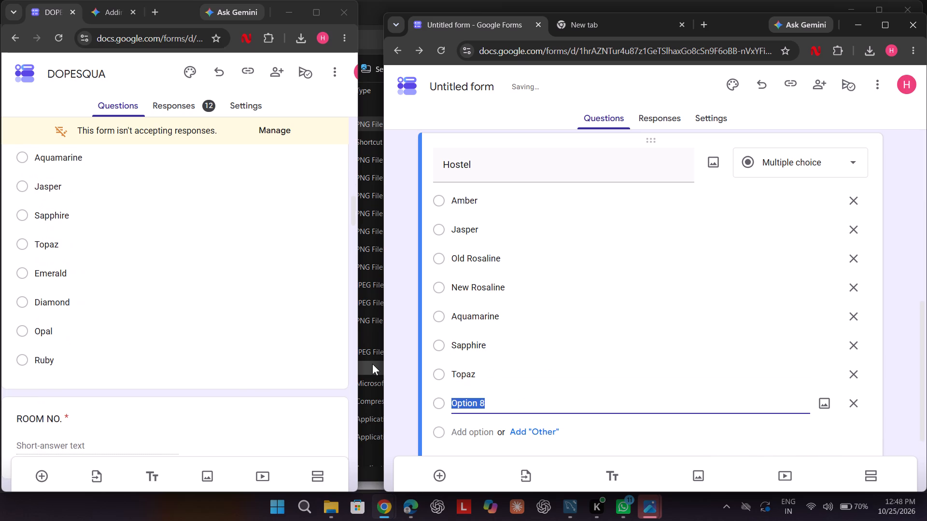
key(e)
text(mer)
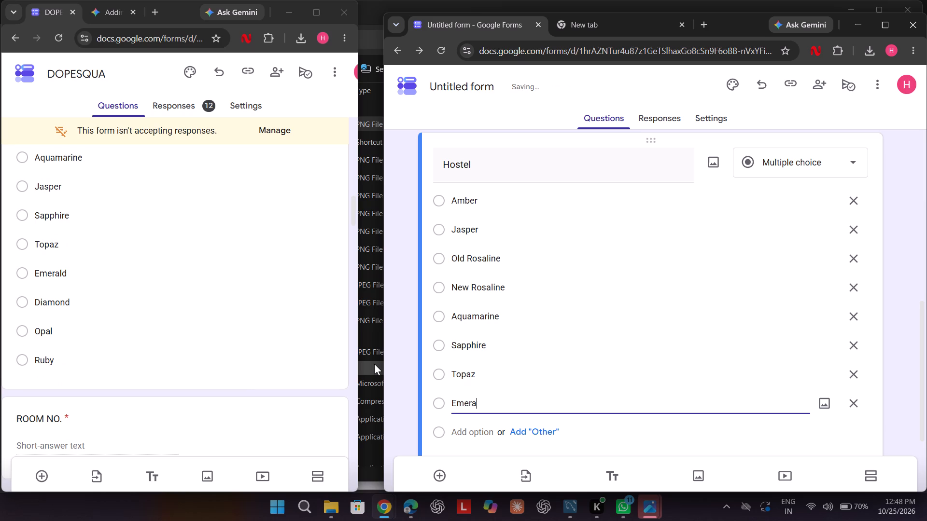
text(ld)
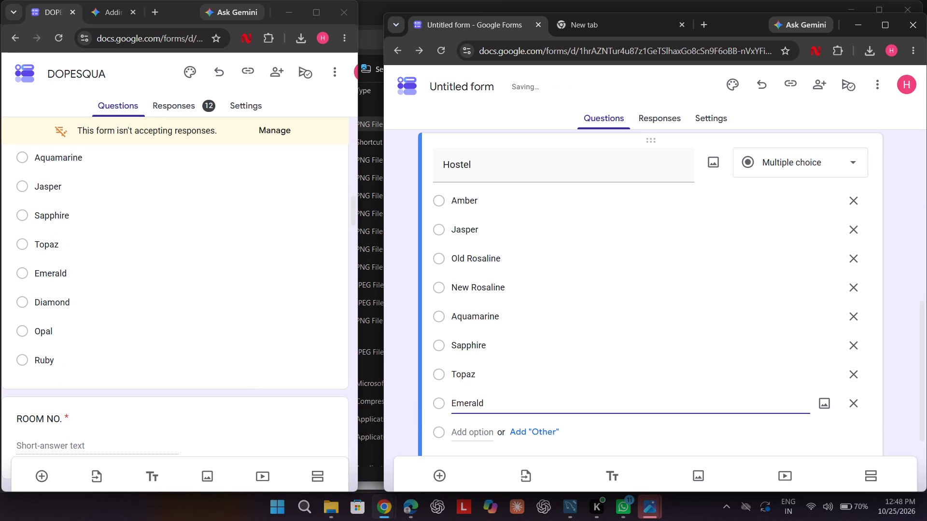
click(480, 431)
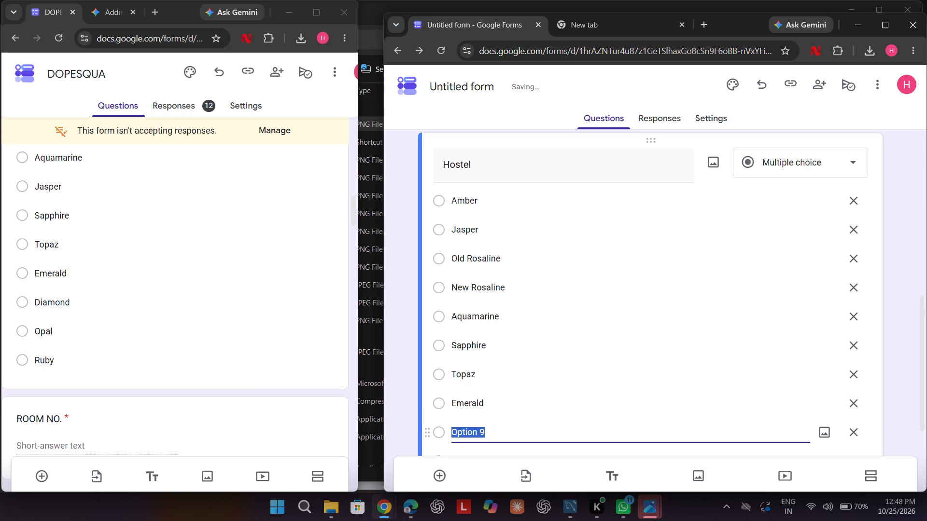
key(d)
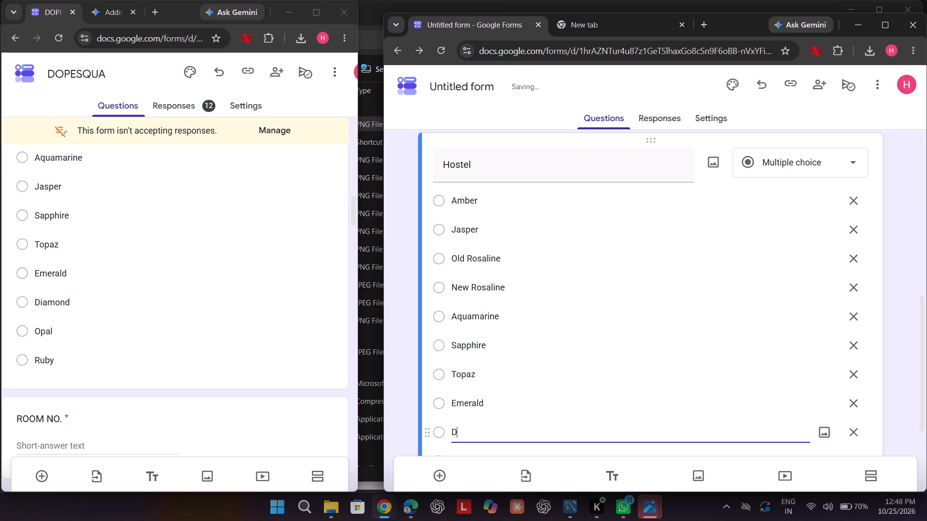
text(iamond)
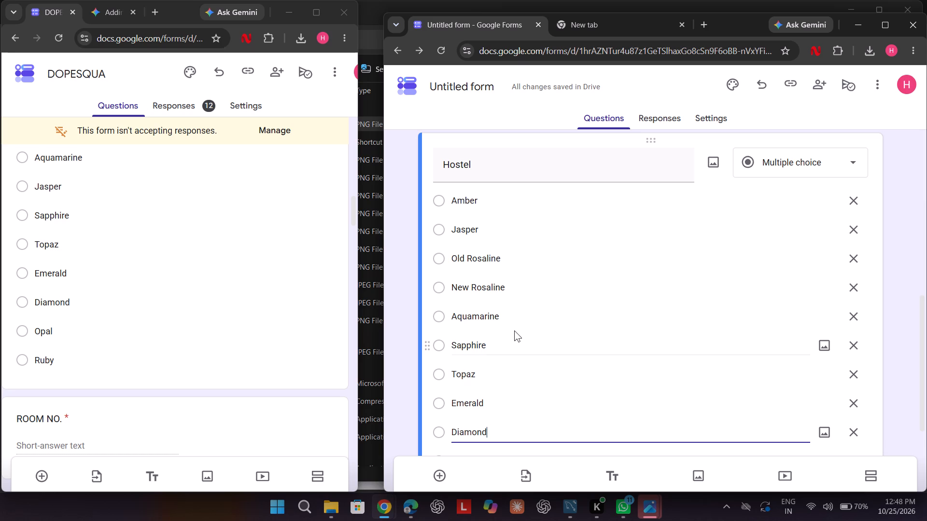
Add "Opal" and "Ruby" as the last two options of the Hostel question.
scroll(513, 332, down, 1)
click(466, 383)
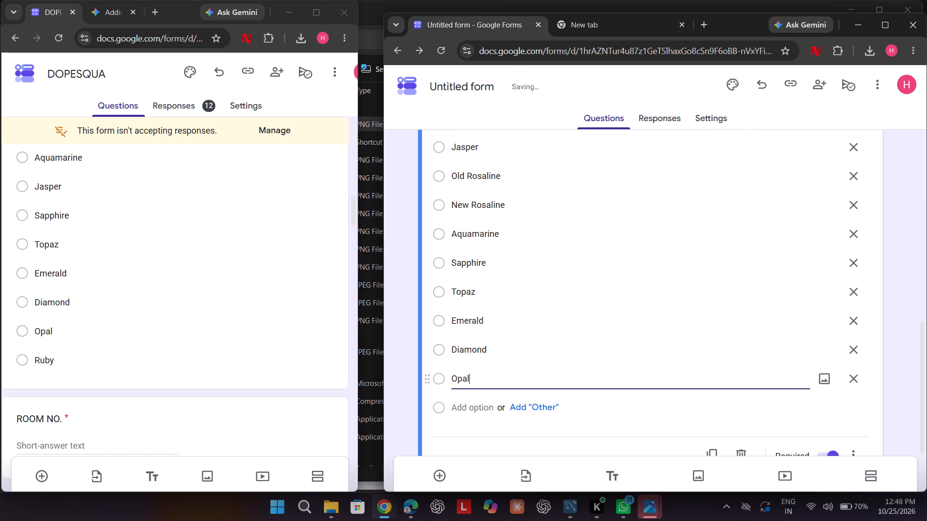
click(457, 401)
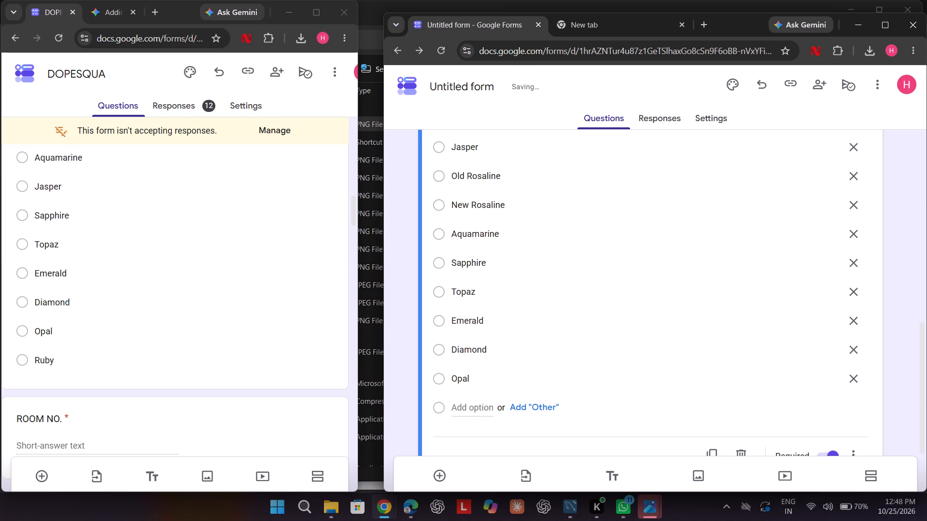
click(466, 411)
key(r)
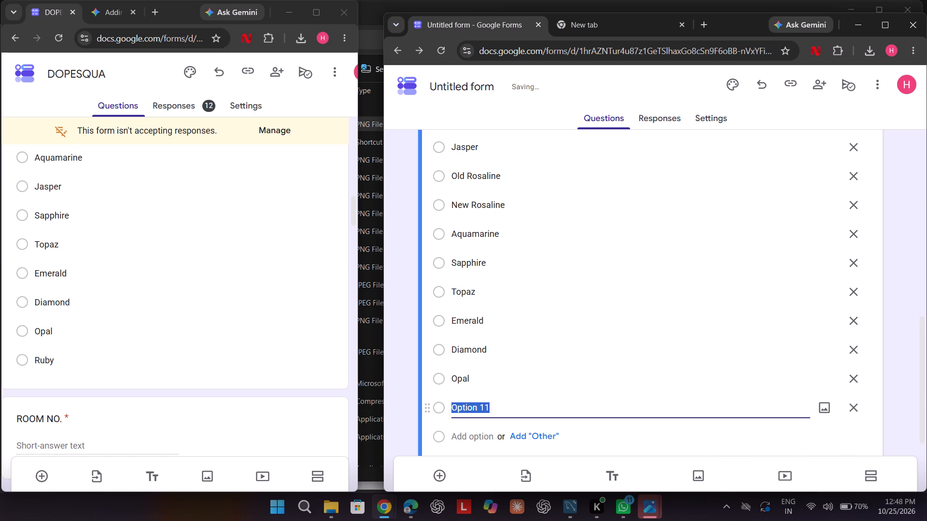
key(Tab)
key(u)
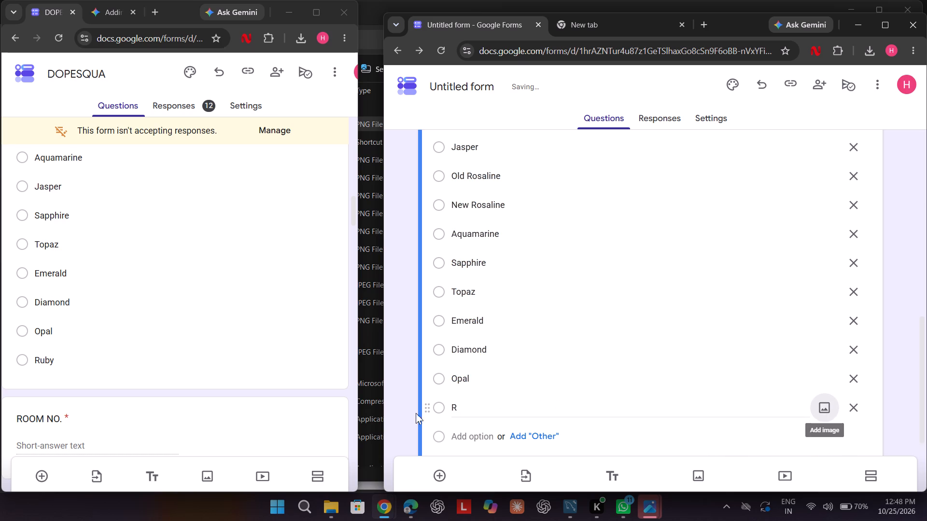
click(463, 408)
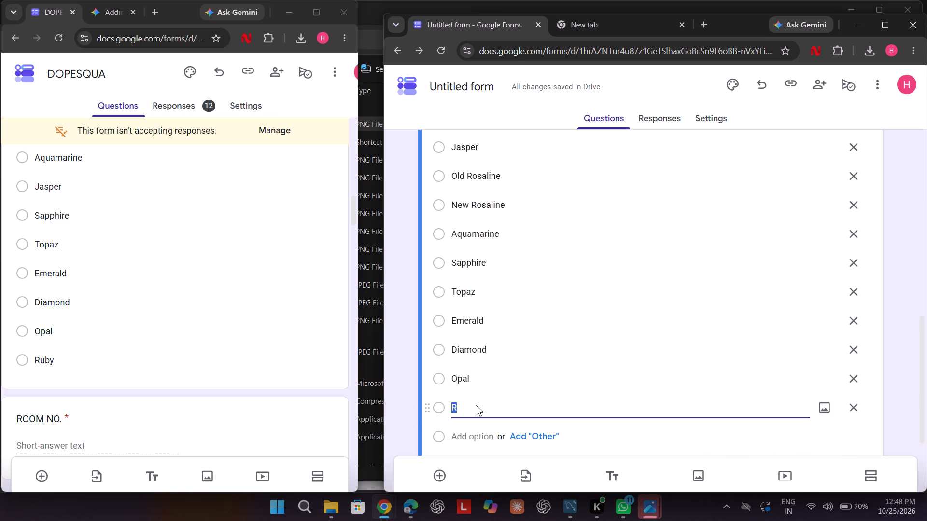
click(476, 405)
text(uby)
Compare the entered Hostel options with the HOSTEL list in the T-shirts form.
scroll(904, 331, up, 2)
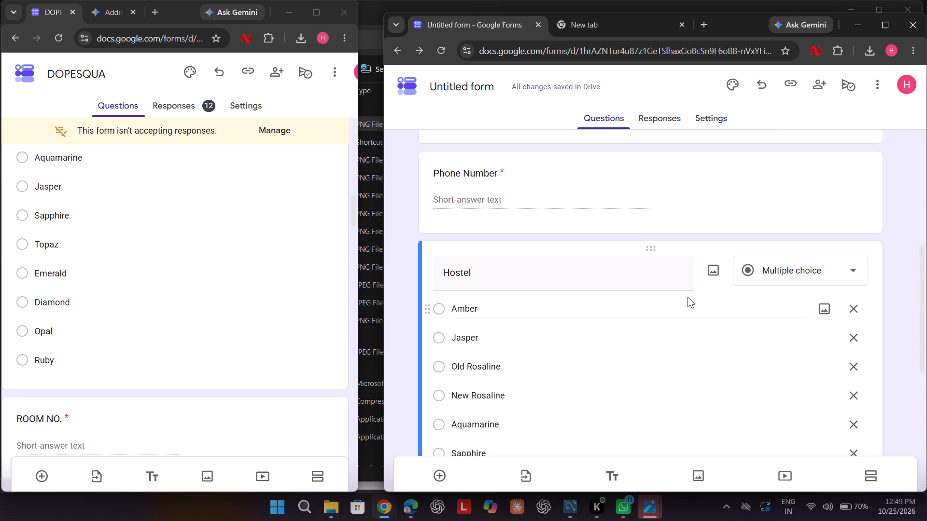
scroll(688, 297, down, 2)
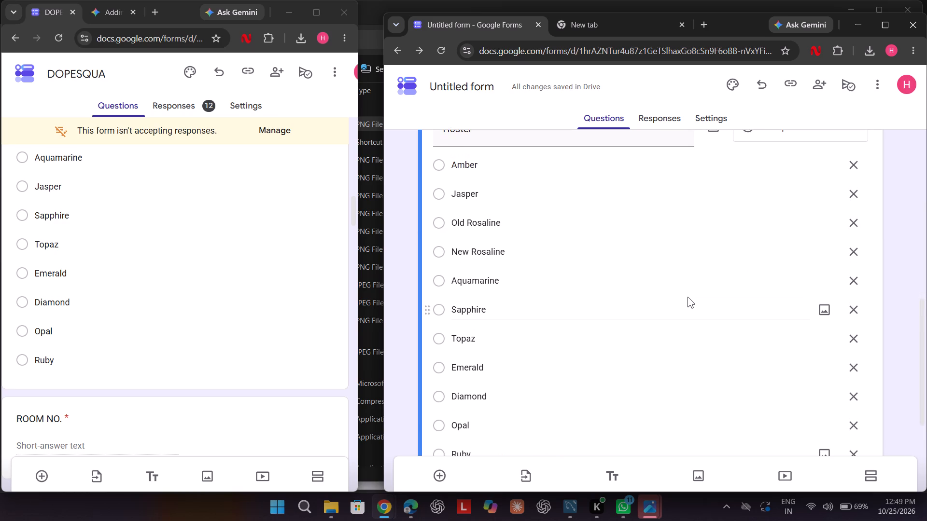
scroll(688, 297, down, 1)
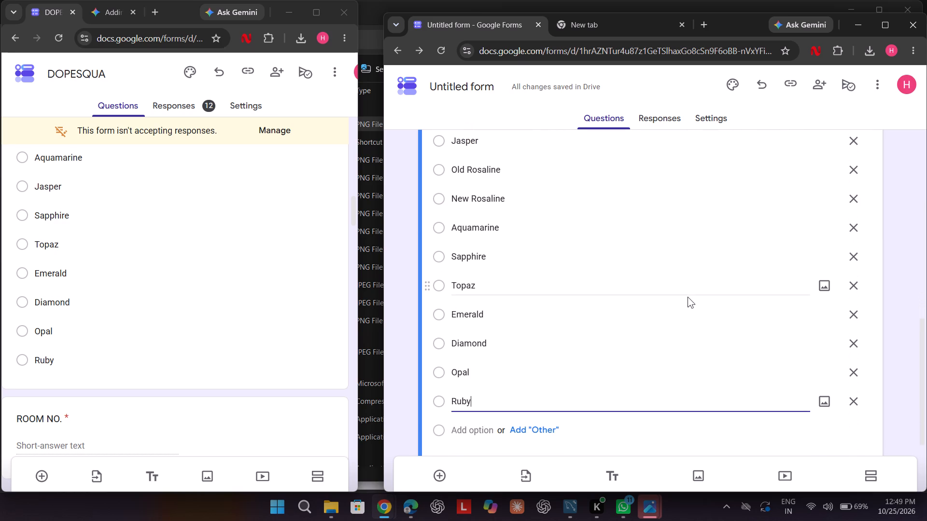
scroll(328, 247, up, 4)
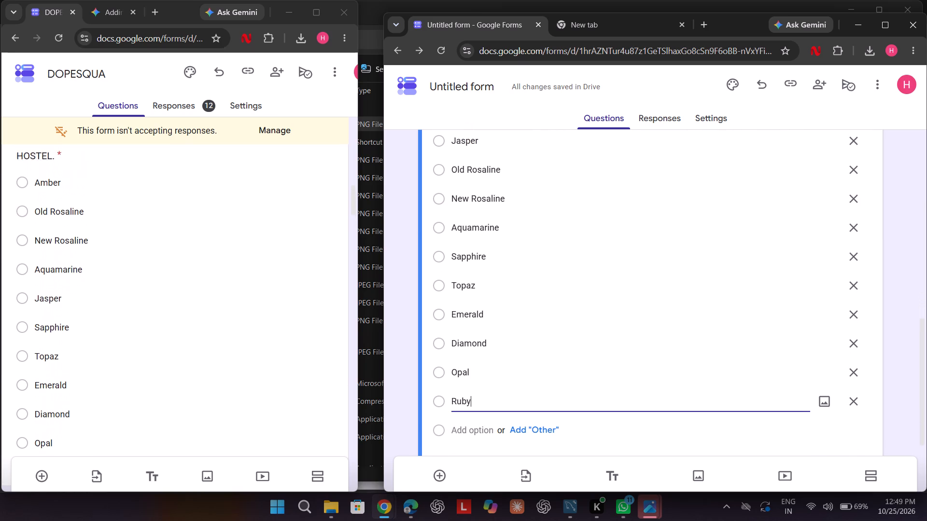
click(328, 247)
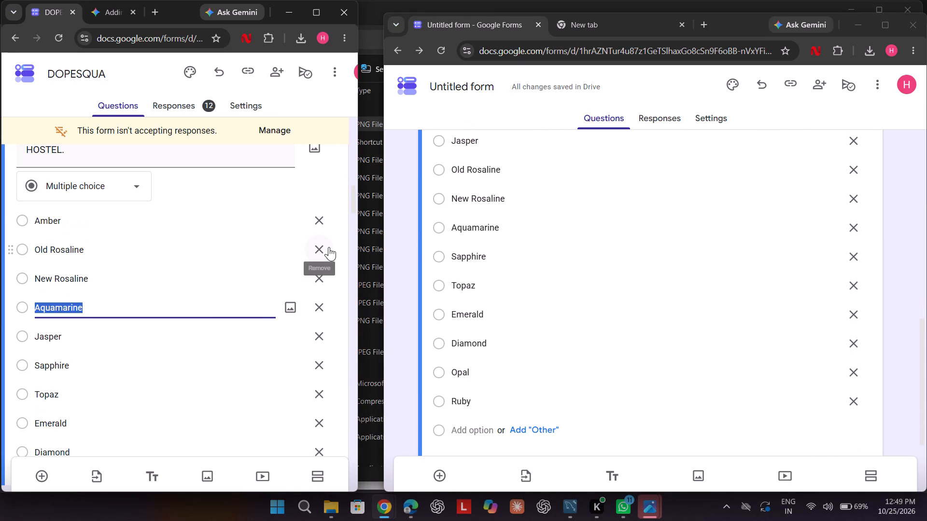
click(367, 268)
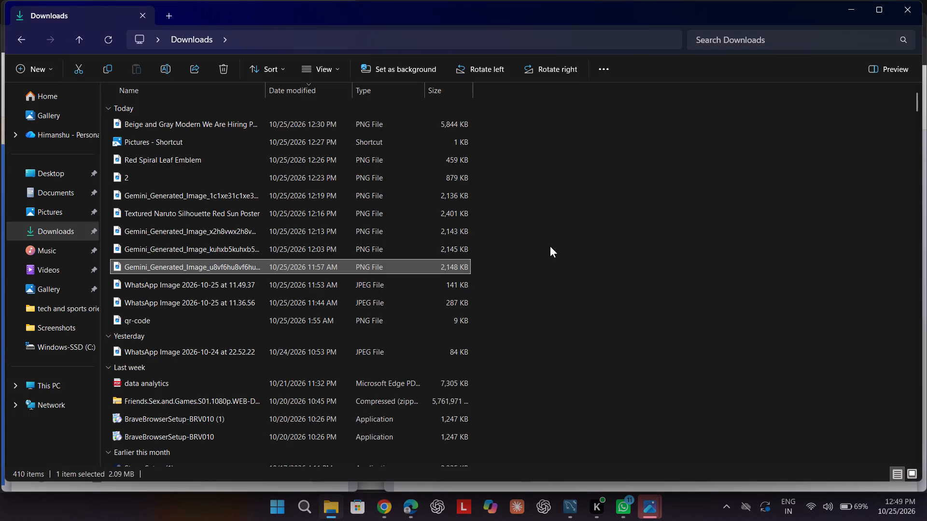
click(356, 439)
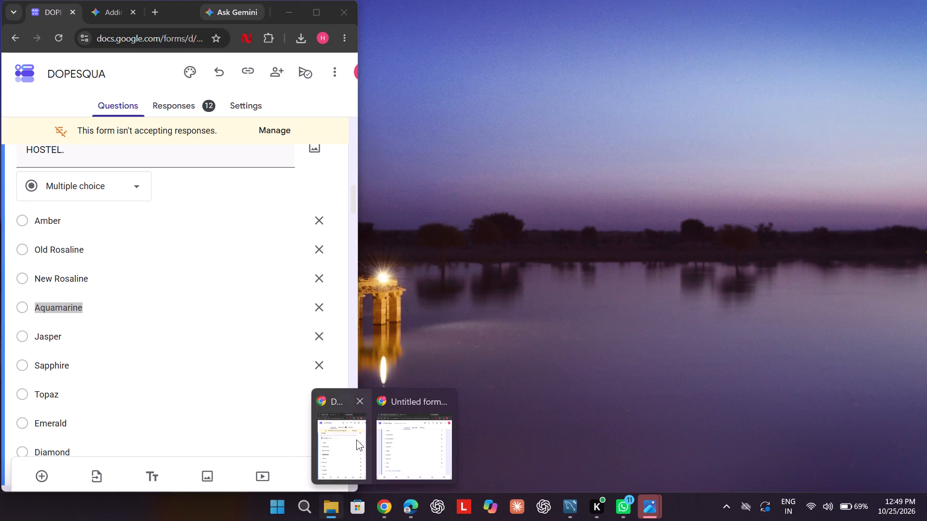
Recheck the new form's Hostel options against the HOSTEL list in the T-shirts form and look at the questions that follow it there.
click(406, 440)
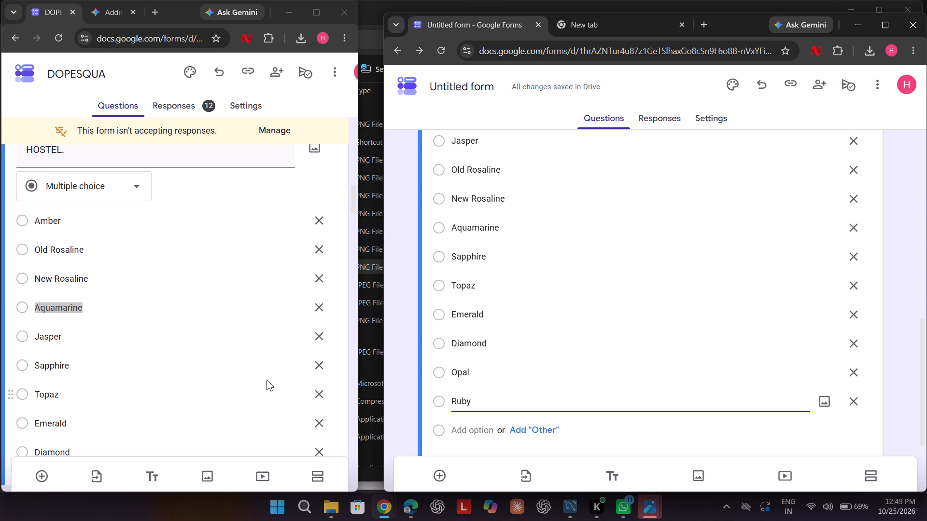
scroll(252, 325, up, 1)
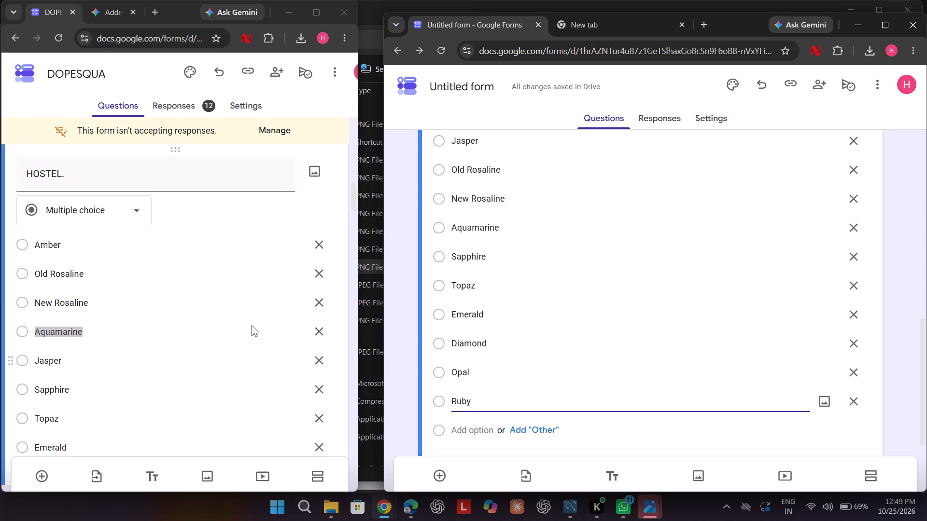
click(289, 517)
click(289, 517)
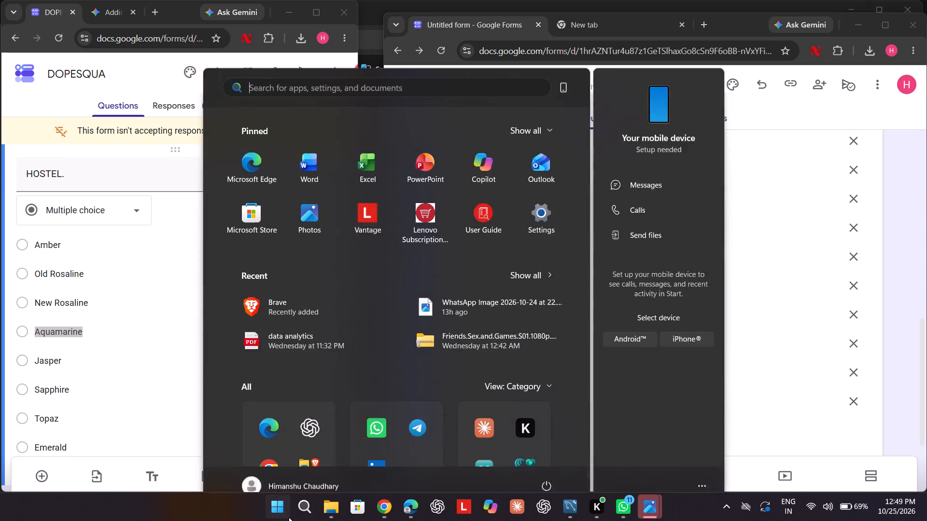
scroll(280, 328, down, 1)
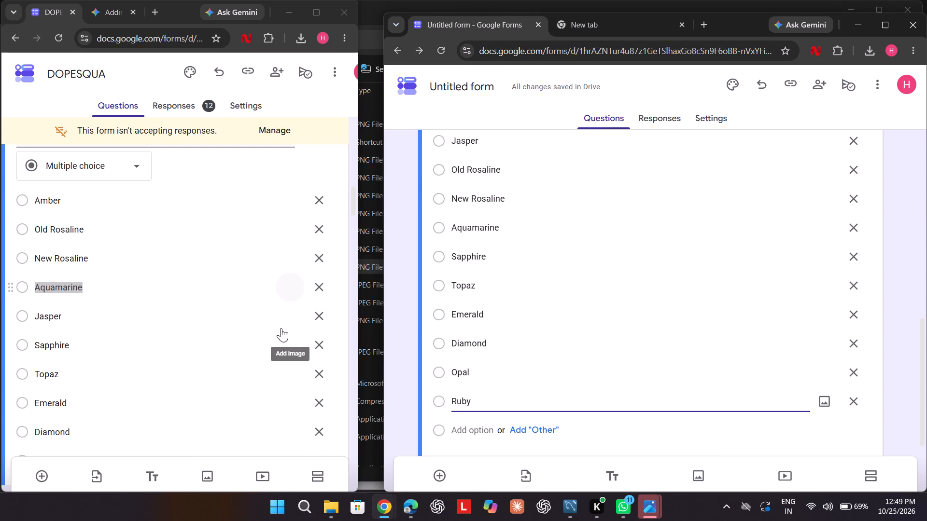
scroll(280, 328, down, 2)
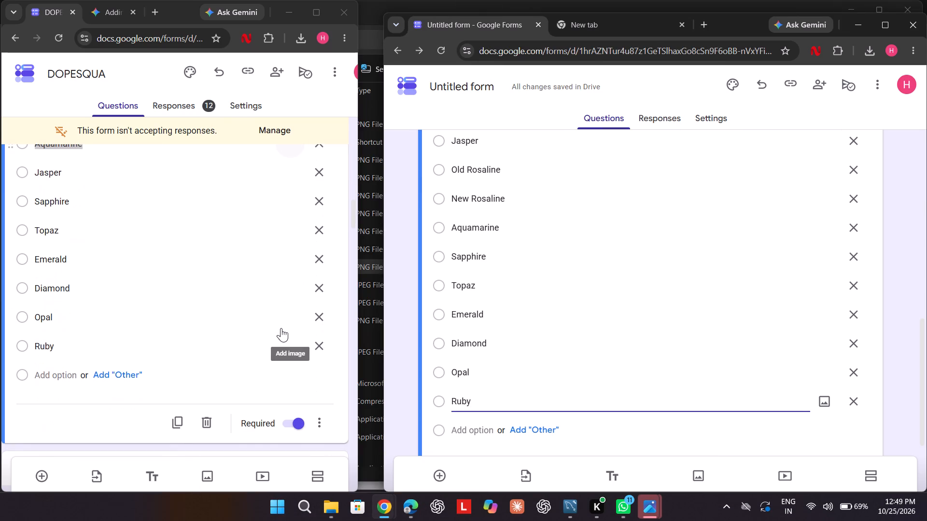
scroll(551, 280, up, 1)
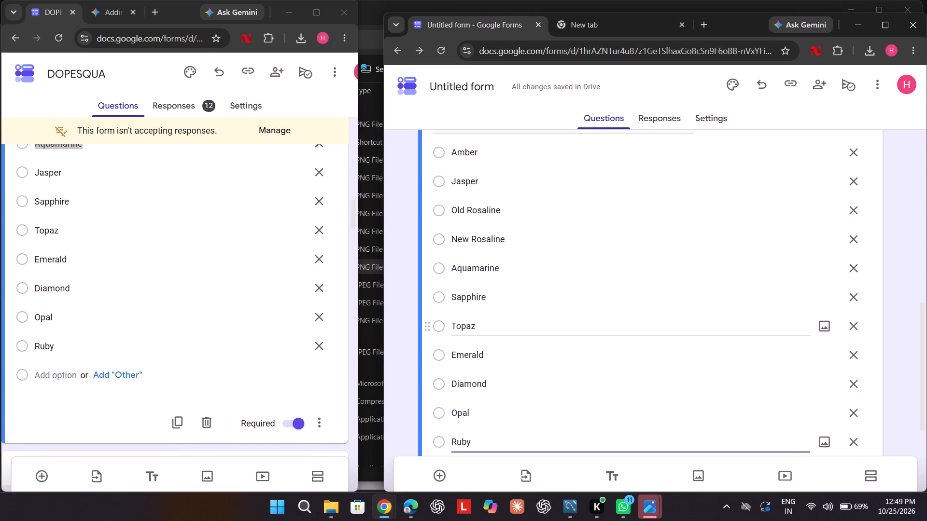
scroll(551, 280, up, 1)
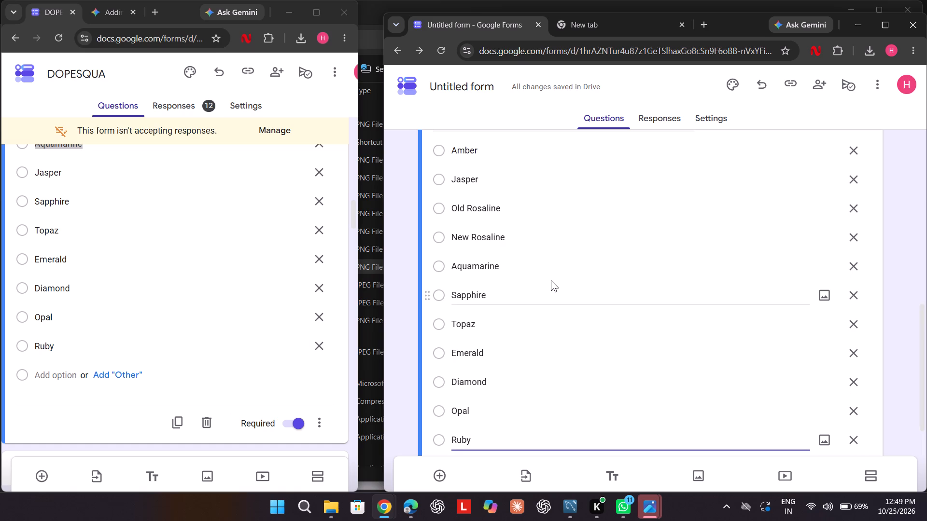
scroll(231, 289, right, 1)
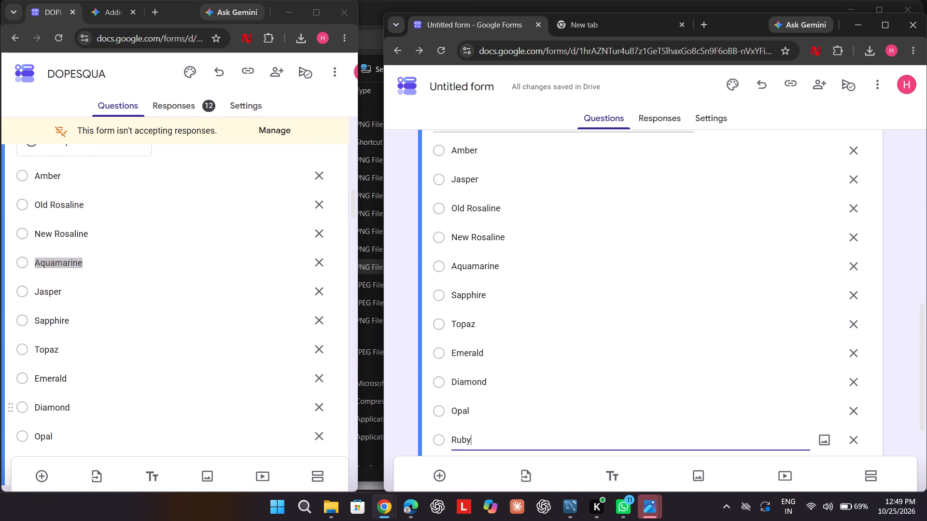
scroll(231, 289, right, 1)
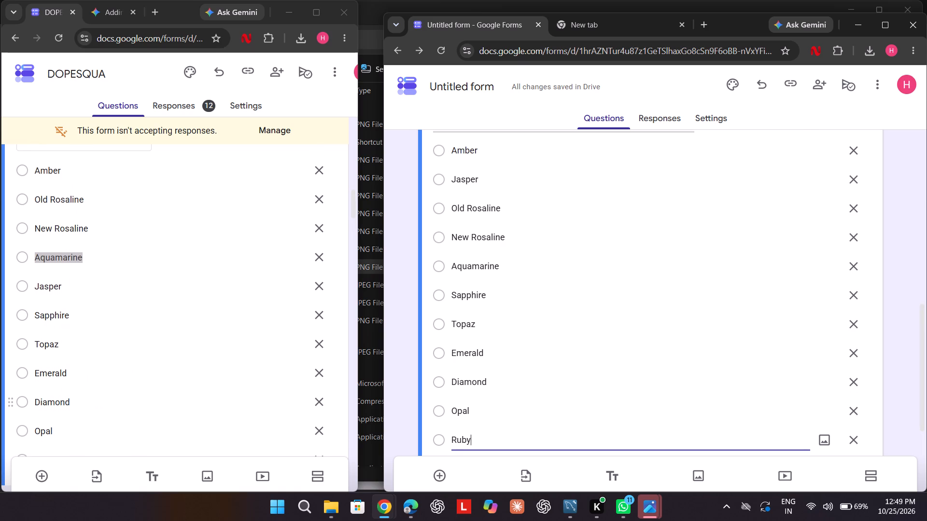
scroll(231, 289, right, 1)
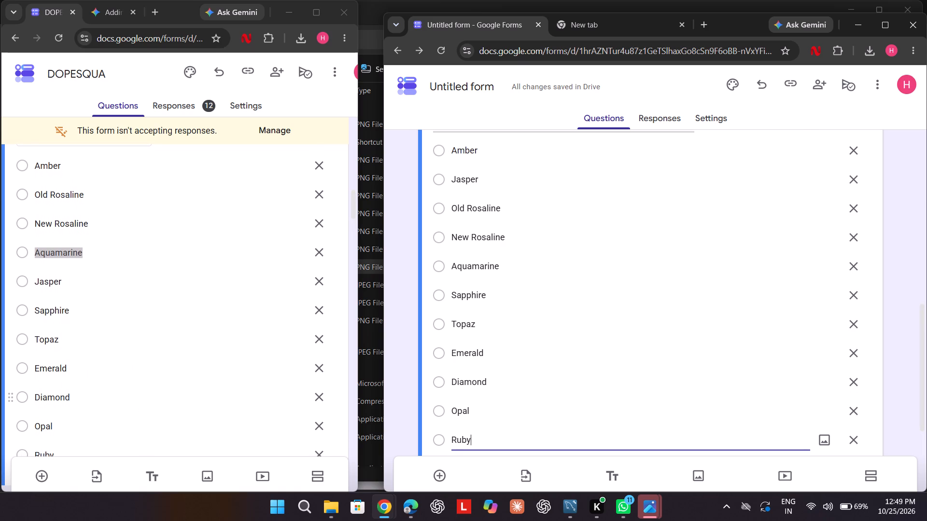
scroll(231, 289, right, 1)
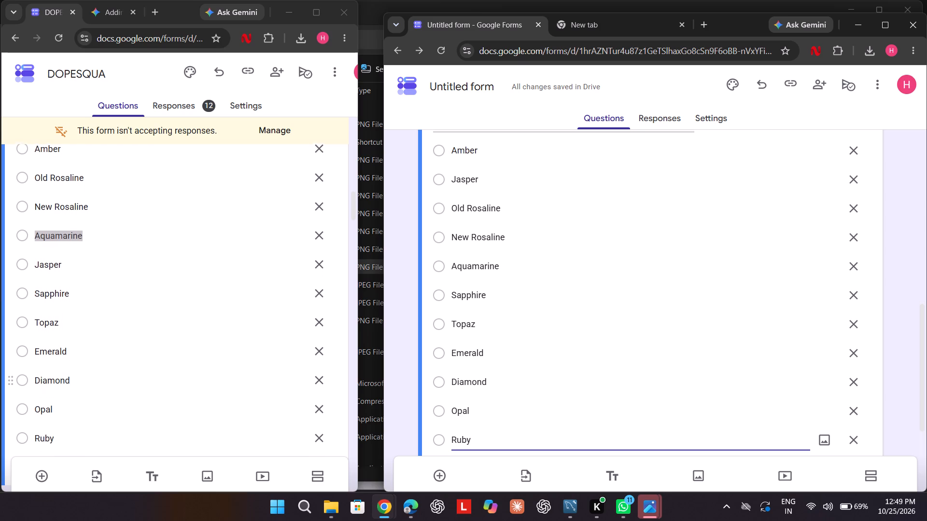
scroll(231, 289, right, 1)
scroll(231, 289, down, 1)
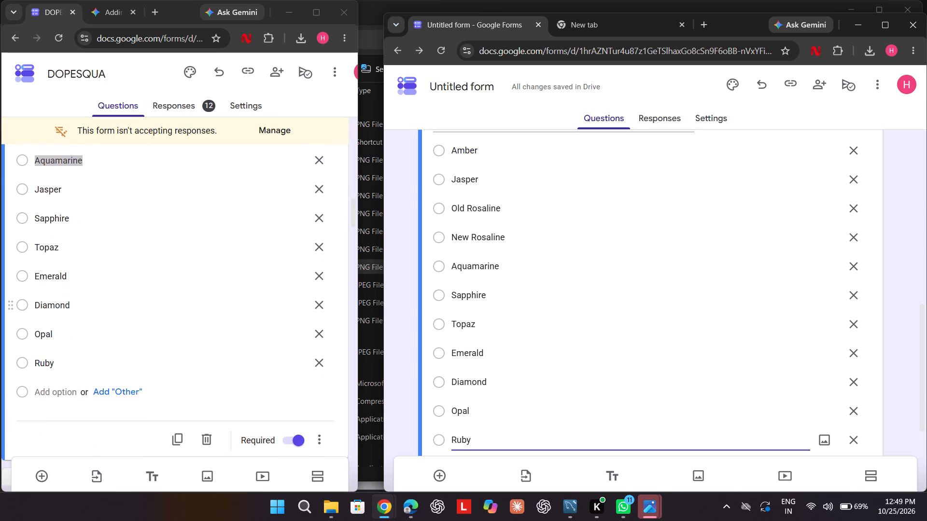
scroll(231, 289, down, 2)
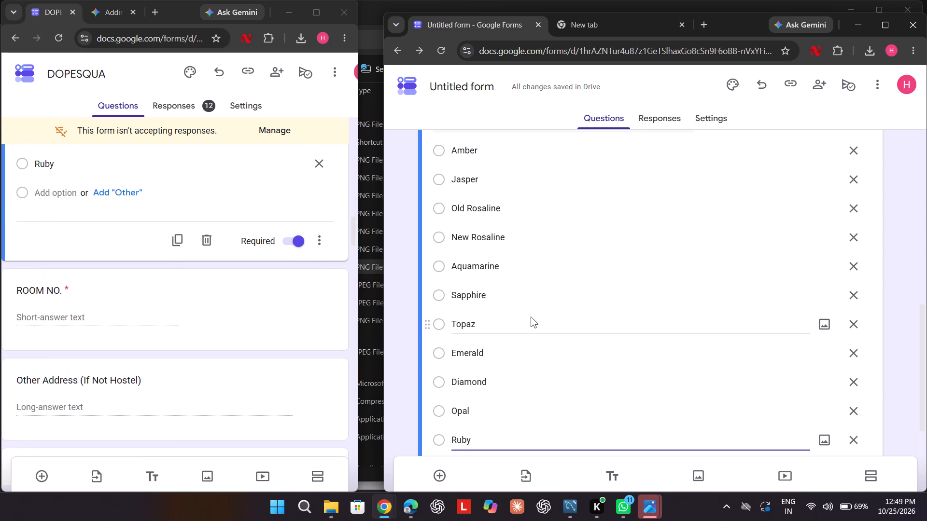
scroll(531, 316, down, 2)
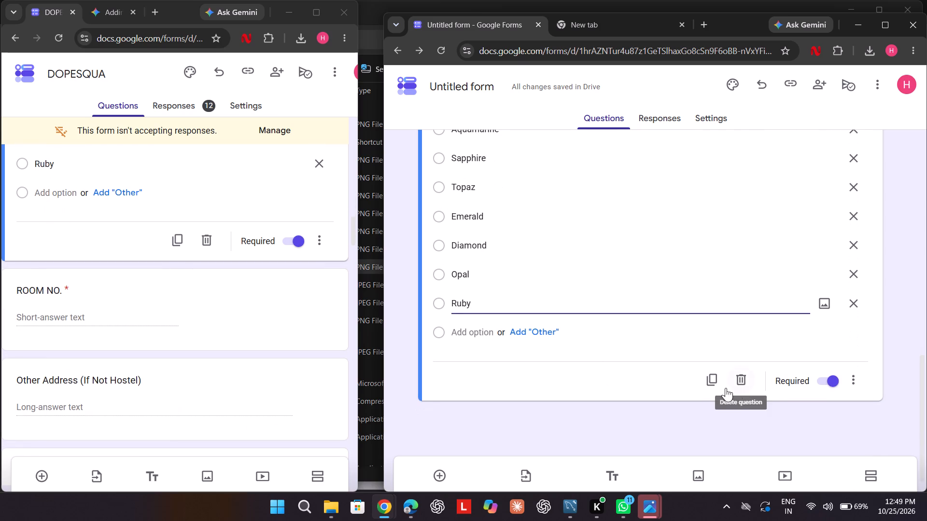
scroll(714, 370, up, 4)
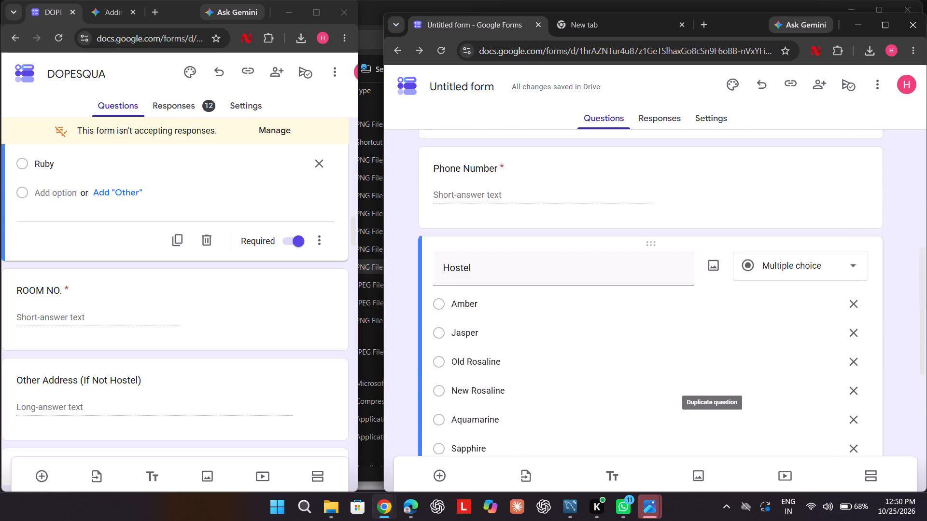
Add a short-answer question titled "Room No." below Hostel by duplicating and converting the Hostel question.
scroll(714, 370, down, 1)
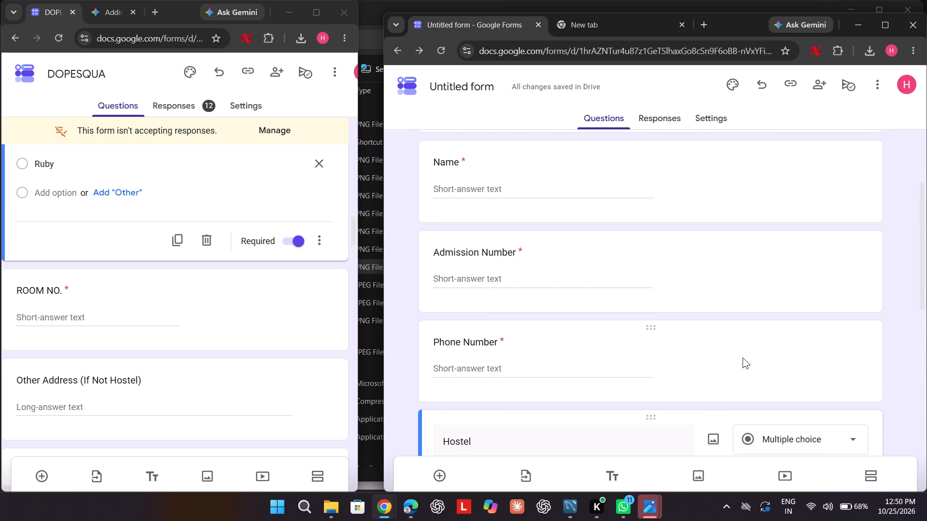
scroll(743, 358, down, 5)
click(716, 387)
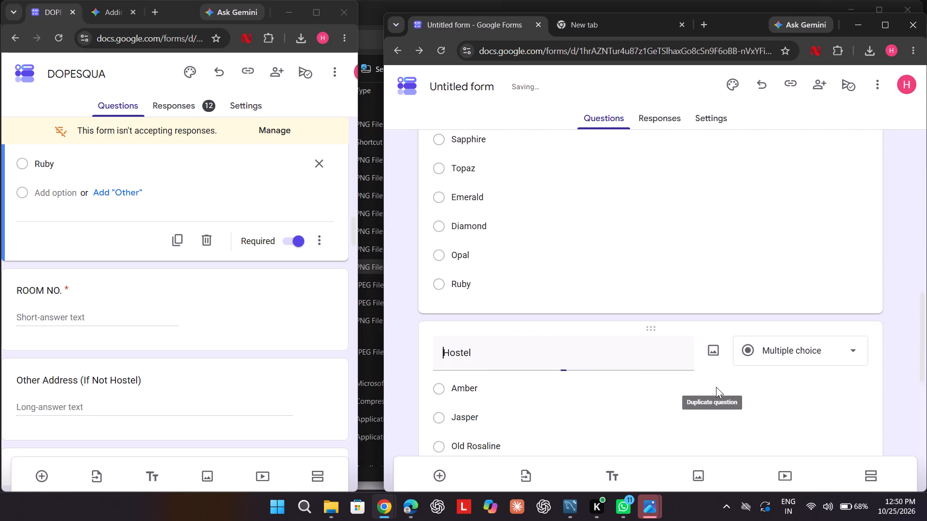
scroll(716, 387, down, 1)
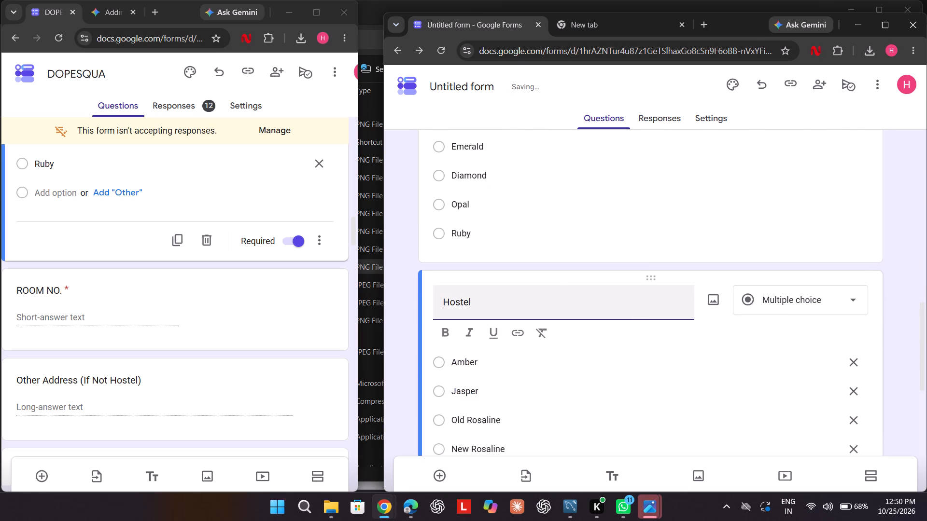
click(754, 301)
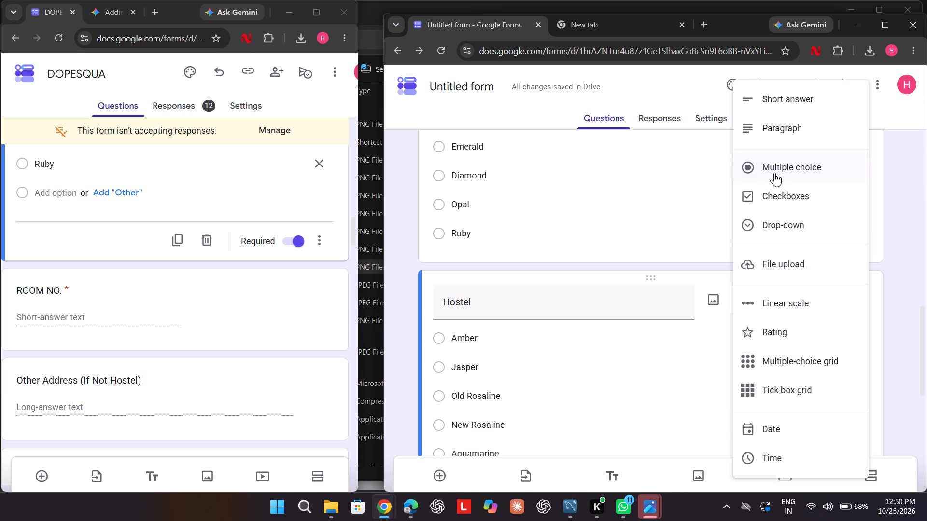
click(773, 101)
double_click(494, 304)
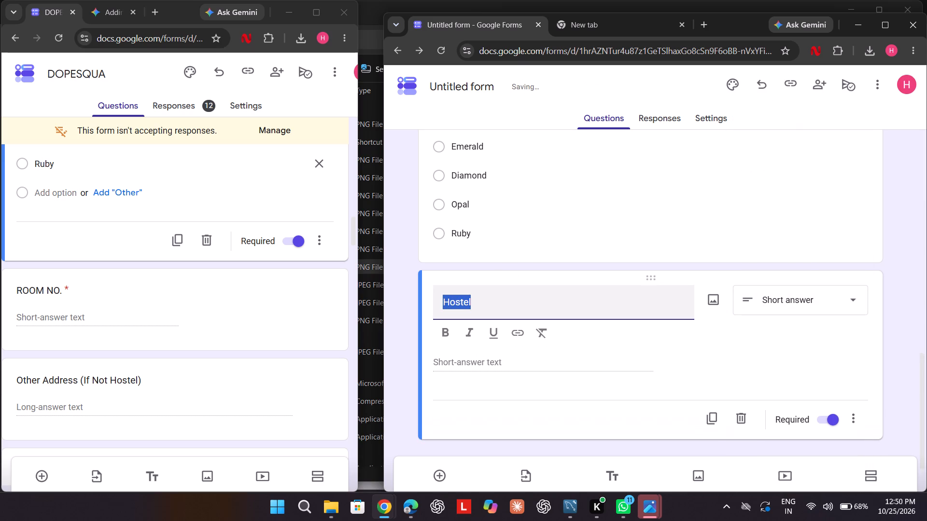
key(r)
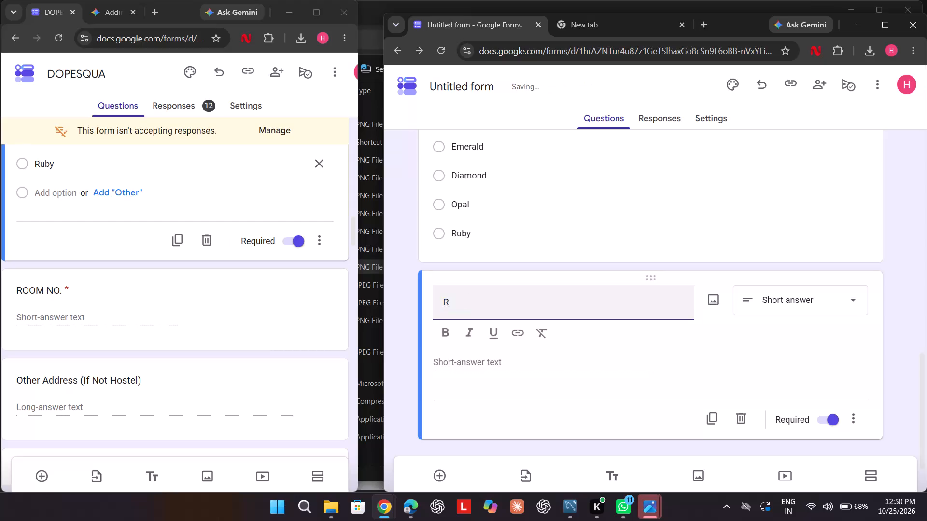
text(oom)
key(space)
text(o.)
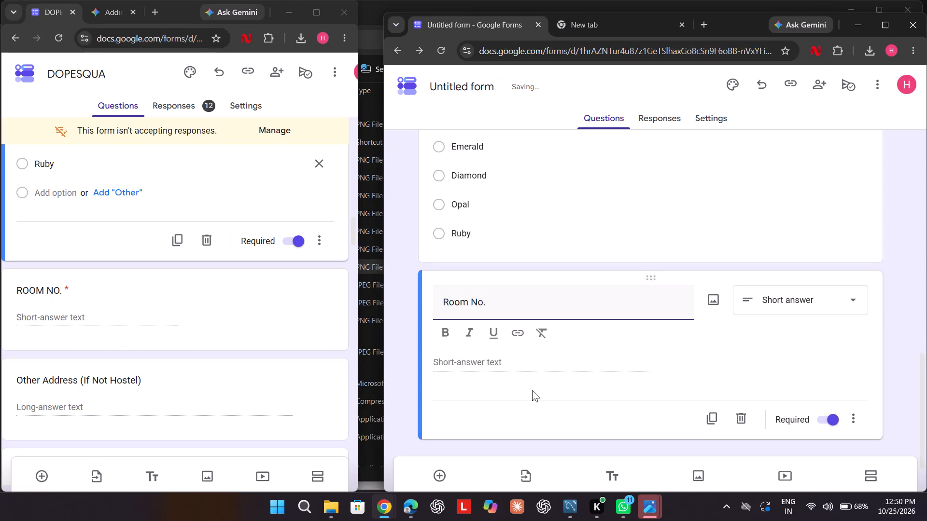
Duplicate the "Room No." question as the base for another question.
scroll(532, 390, down, 1)
click(705, 384)
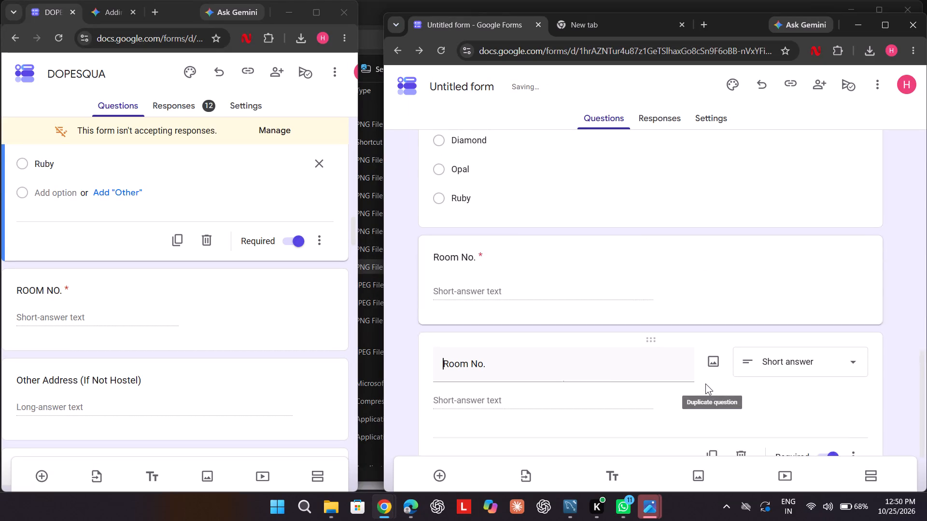
Review the T-shirts form's Other Address question, the SELECT MERCH TYPE options and the start of its second section.
scroll(137, 326, down, 3)
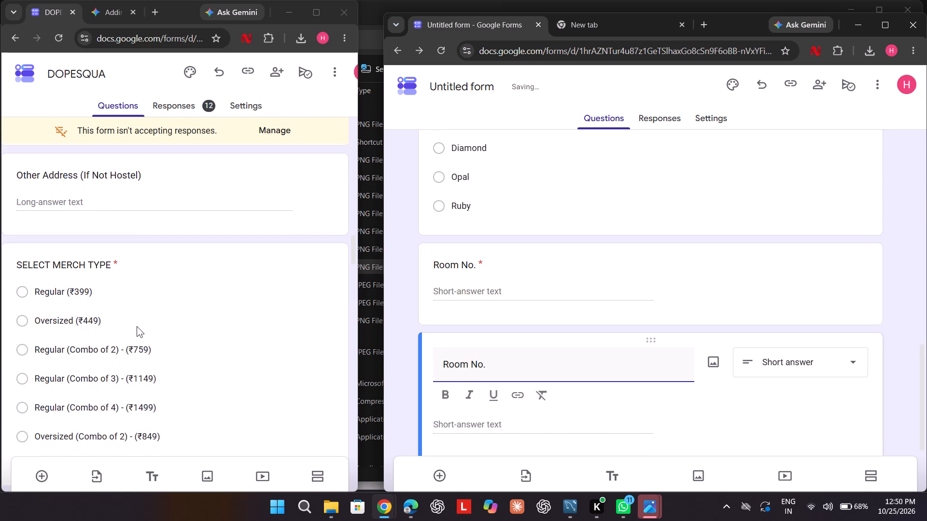
scroll(137, 326, down, 1)
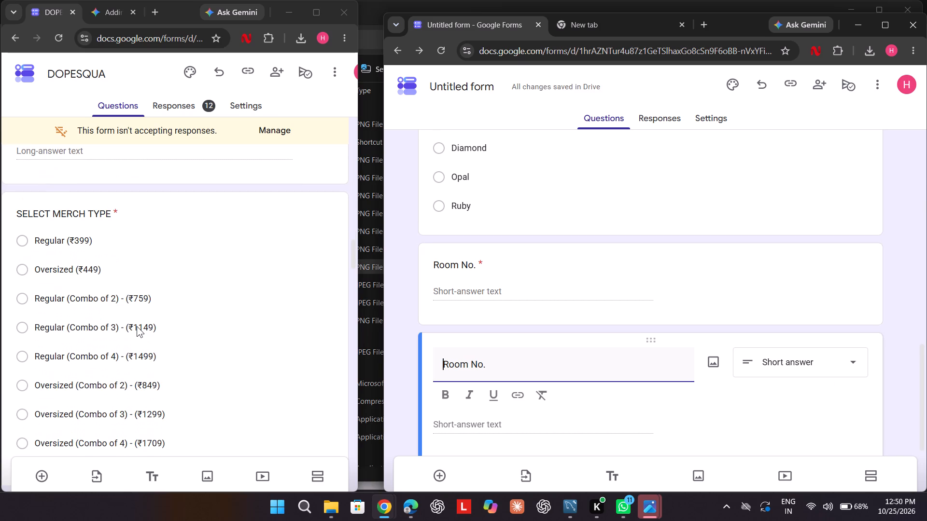
scroll(137, 326, down, 1)
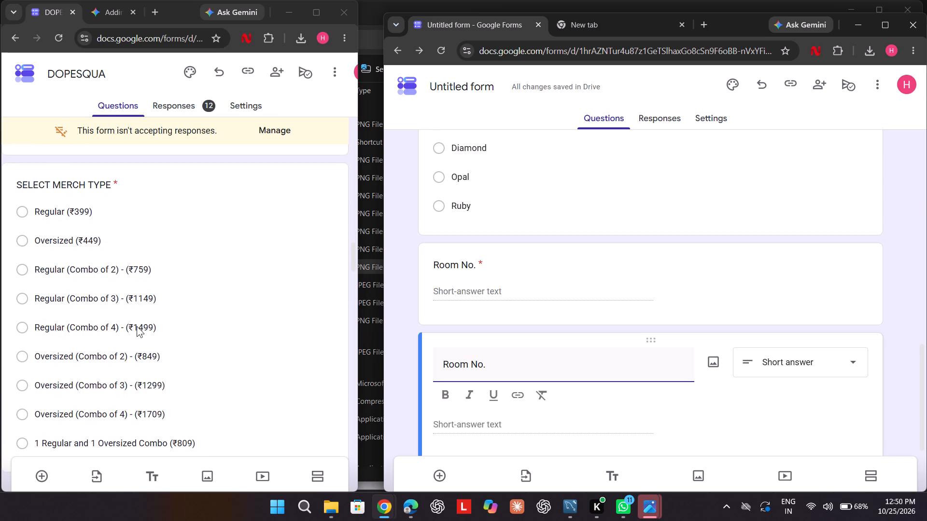
scroll(137, 326, down, 1)
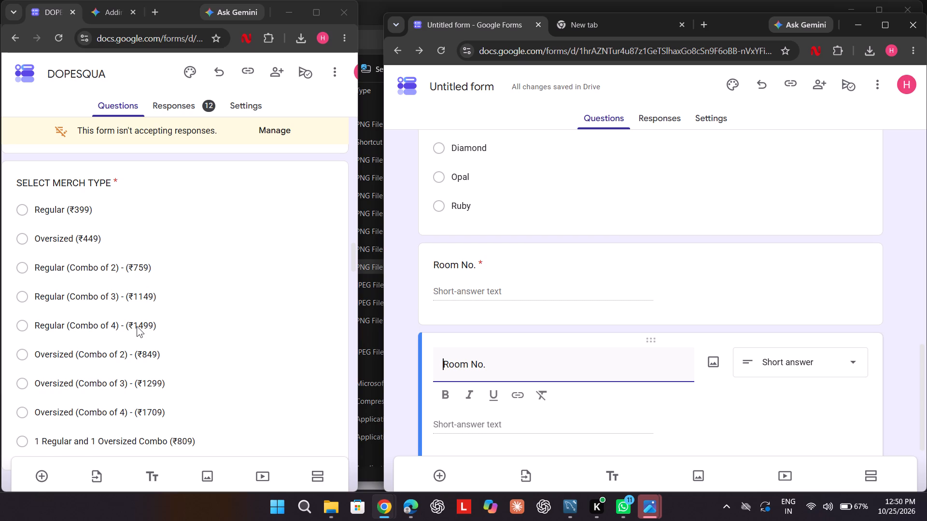
scroll(155, 310, down, 3)
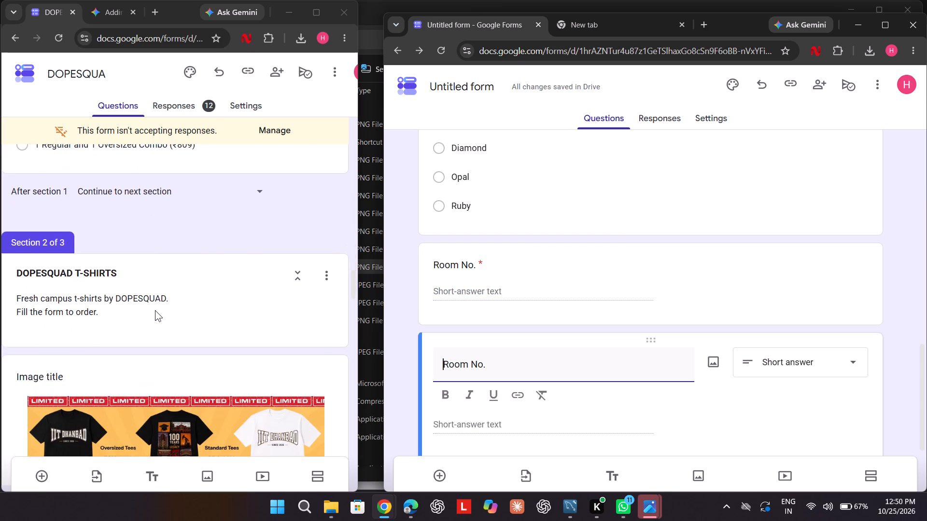
scroll(155, 310, up, 4)
scroll(155, 310, down, 1)
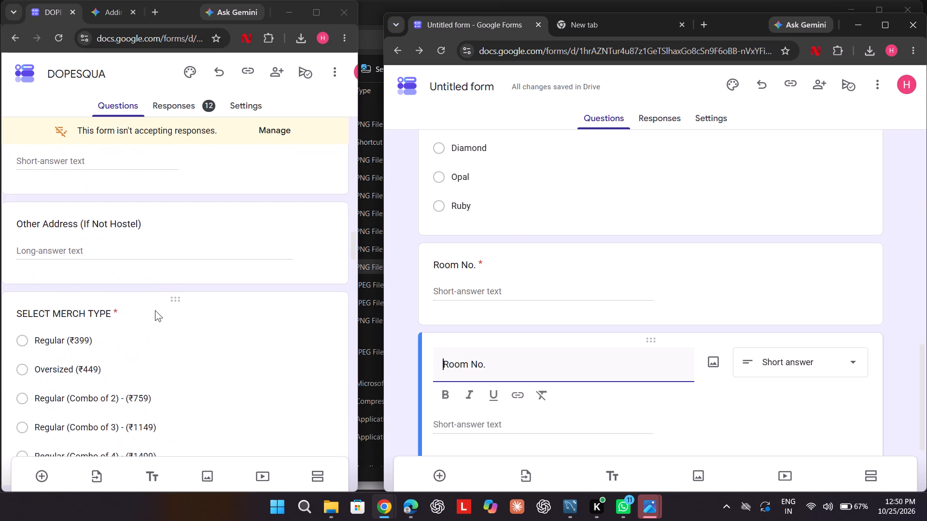
scroll(155, 310, down, 2)
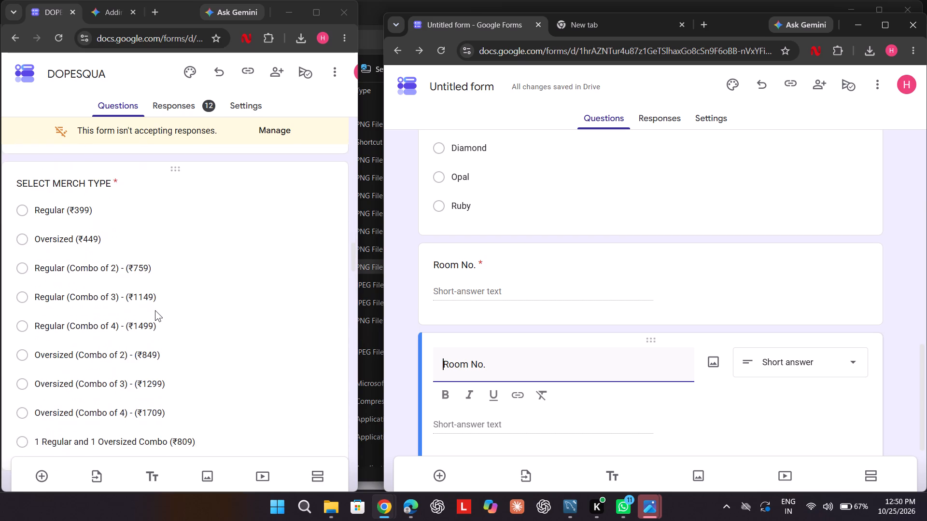
scroll(155, 310, down, 2)
scroll(421, 294, down, 1)
scroll(200, 275, up, 3)
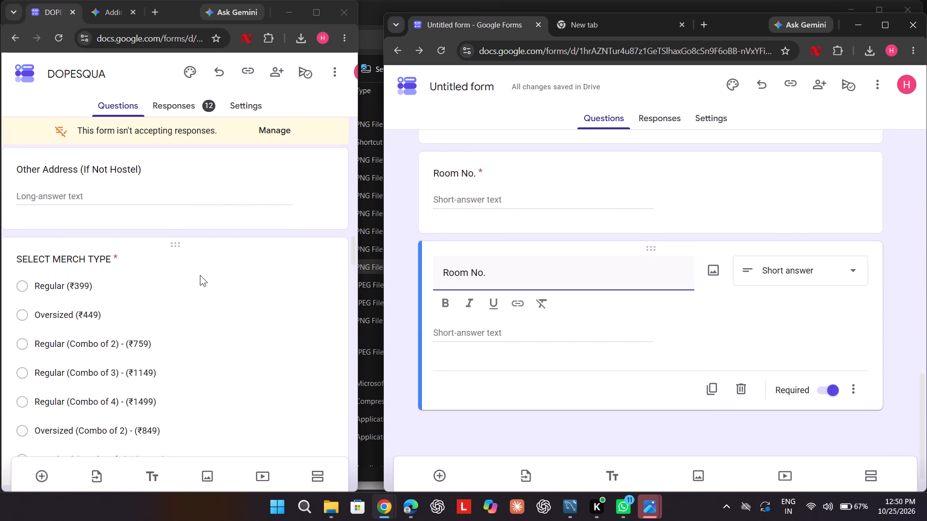
scroll(200, 275, up, 1)
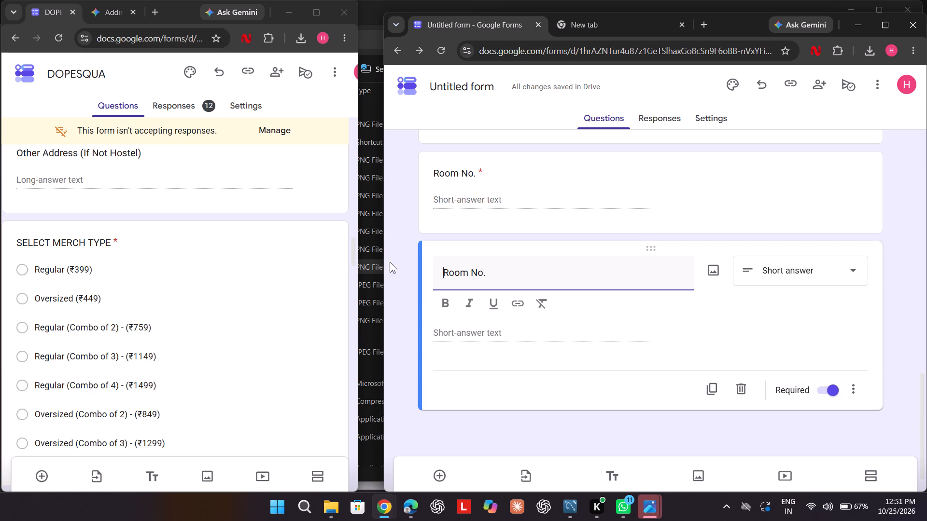
Retitle the duplicated "Room No." question as "Select Hoodie type".
double_click(524, 271)
key(BackSpace)
key(BackSpace)
key(BackSpace)
key(BackSpace)
key(BackSpace)
key(BackSpace)
key(BackSpace)
key(BackSpace)
key(BackSpace)
key(BackSpace)
key(BackSpace)
key(BackSpace)
key(BackSpace)
key(BackSpace)
key(BackSpace)
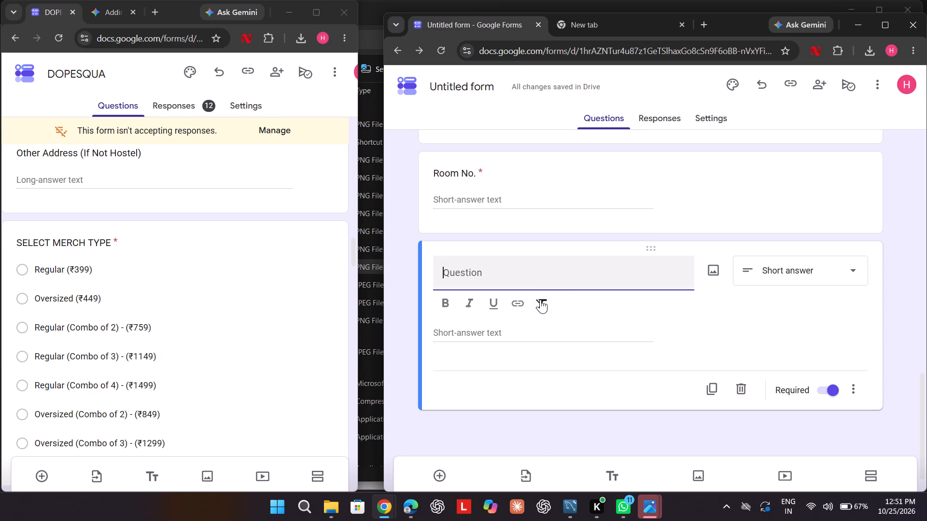
key(s)
text(elect)
key(space)
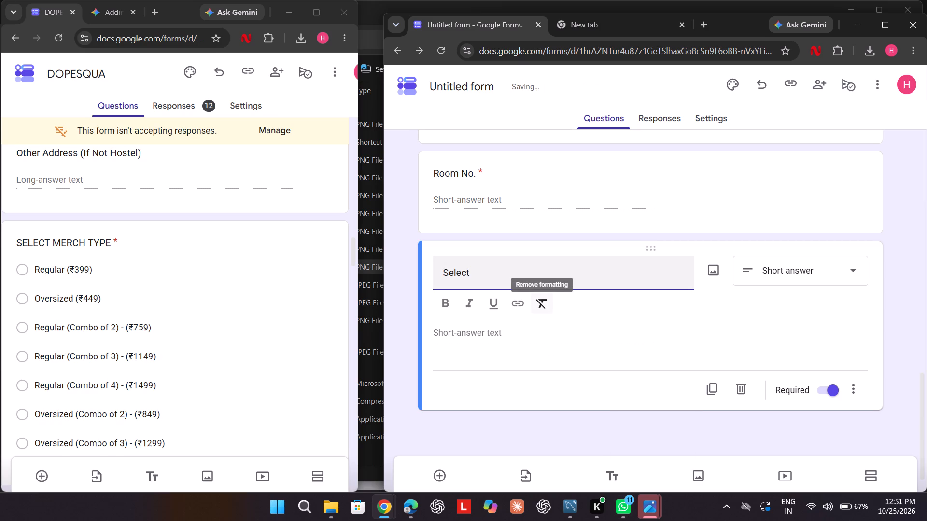
text(oodie type)
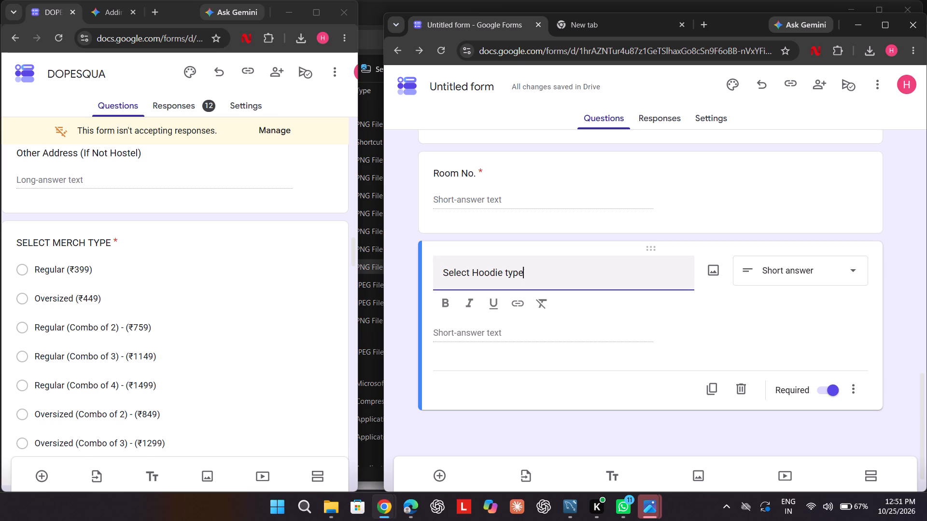
Change the "Select Hoodie type" question from short answer to multiple choice.
click(782, 274)
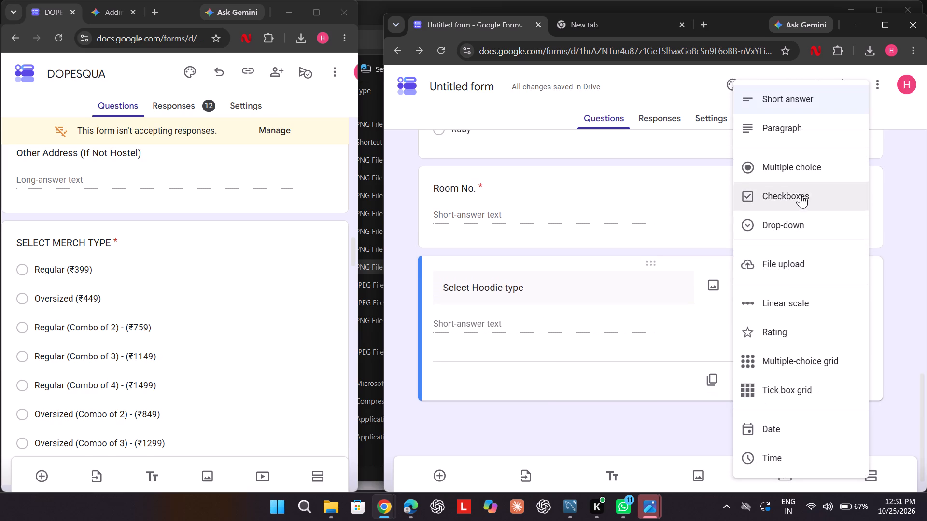
click(824, 166)
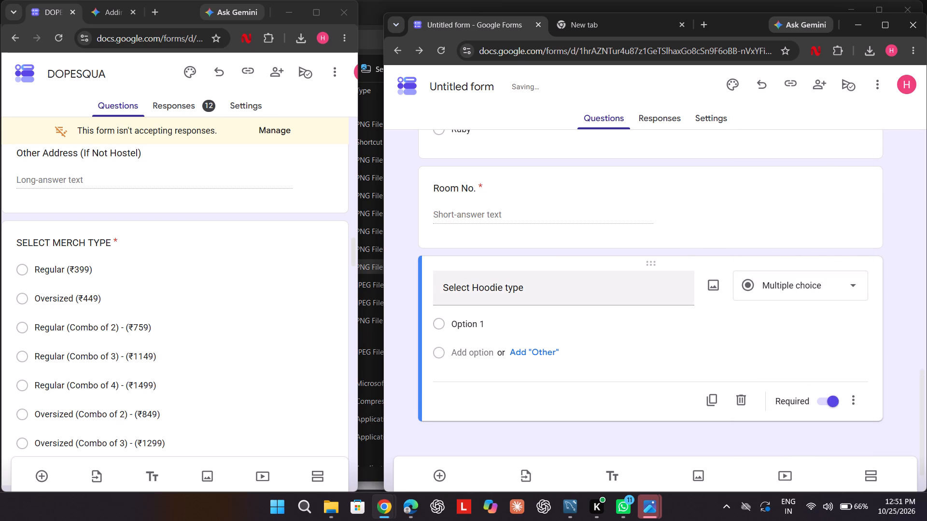
Name the first option of the "Select Hoodie type" question "The OG Black".
click(472, 320)
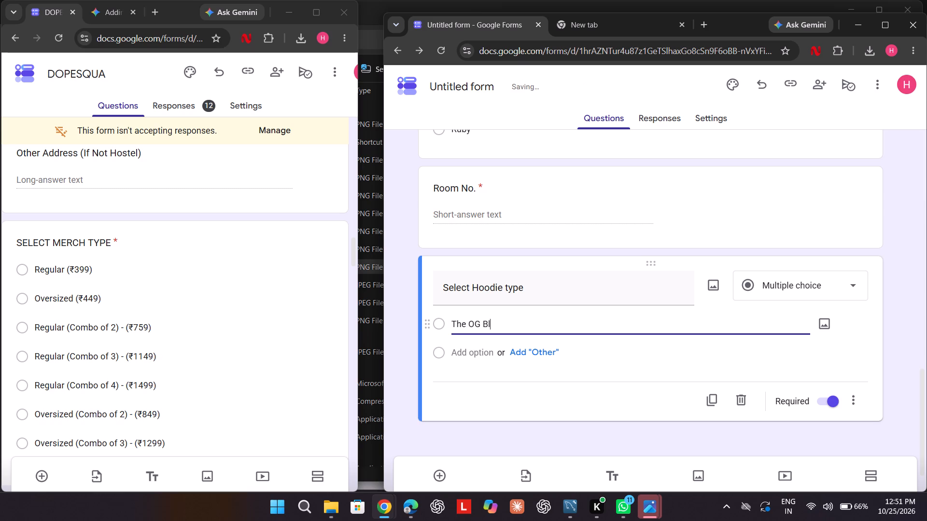
text(ack)
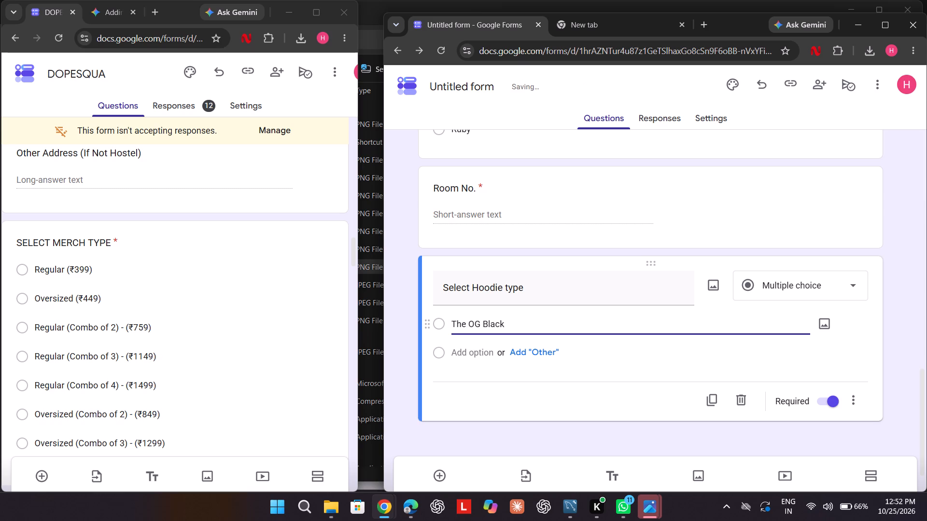
click(472, 320)
key(Right)
key(Right)
key(Right)
key(Right)
key(Right)
key(Right)
key(Right)
key(Right)
key(space)
Add a second option named "Red Sun" to the "Select Hoodie type" question.
click(474, 359)
click(474, 359)
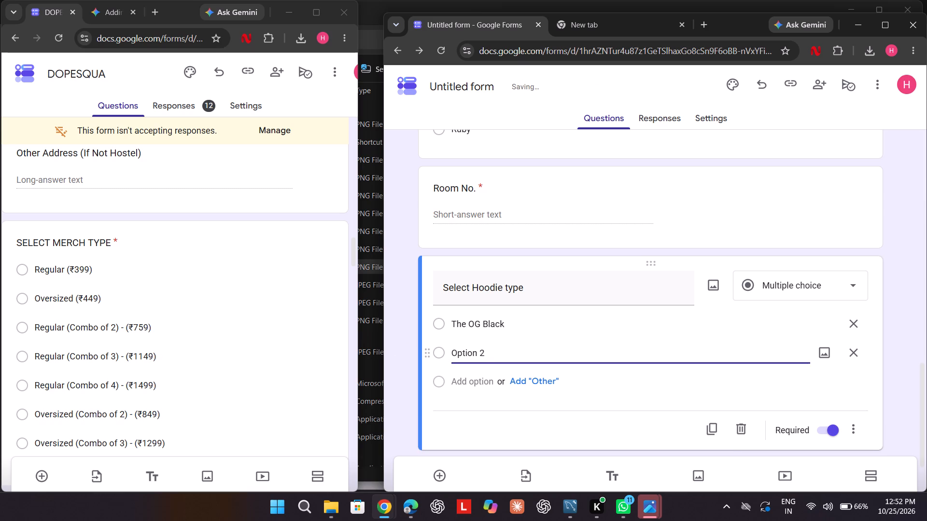
double_click(487, 356)
double_click(487, 356)
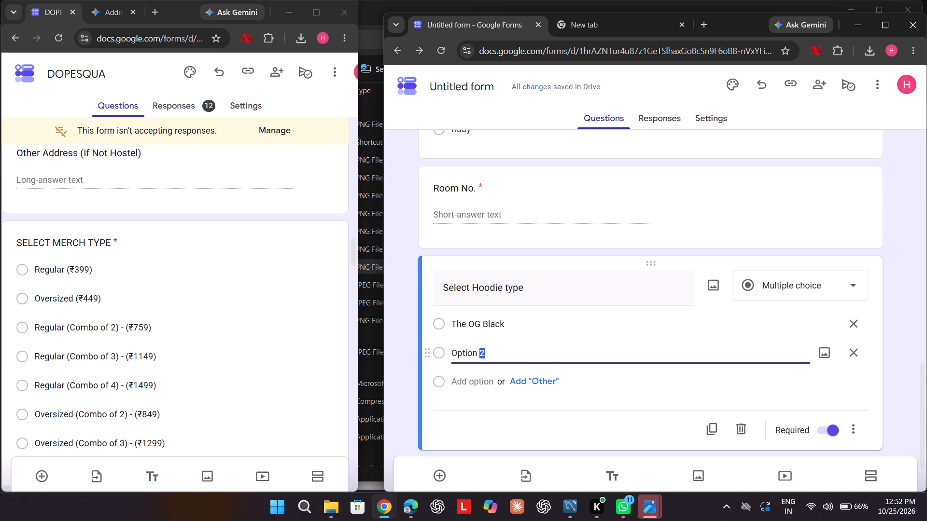
click(487, 356)
drag(487, 356, 467, 355)
click(467, 355)
double_click(467, 355)
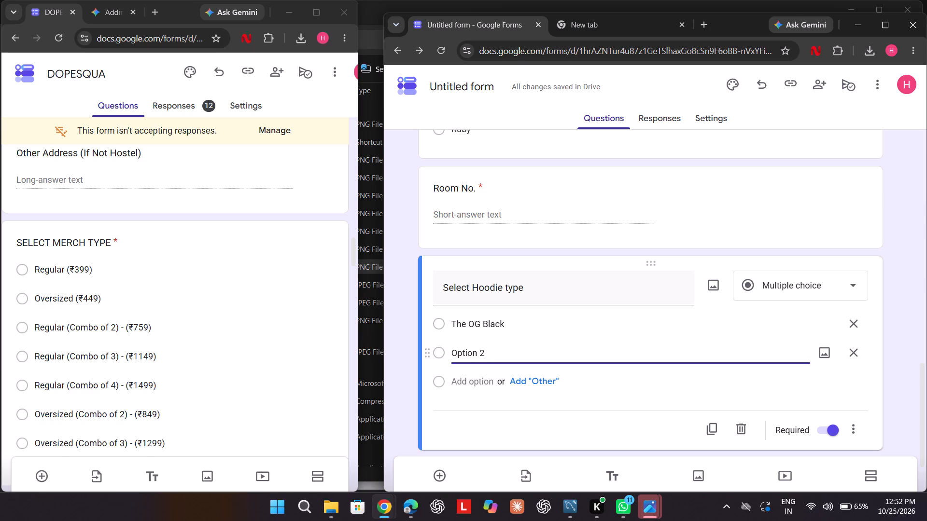
click(467, 355)
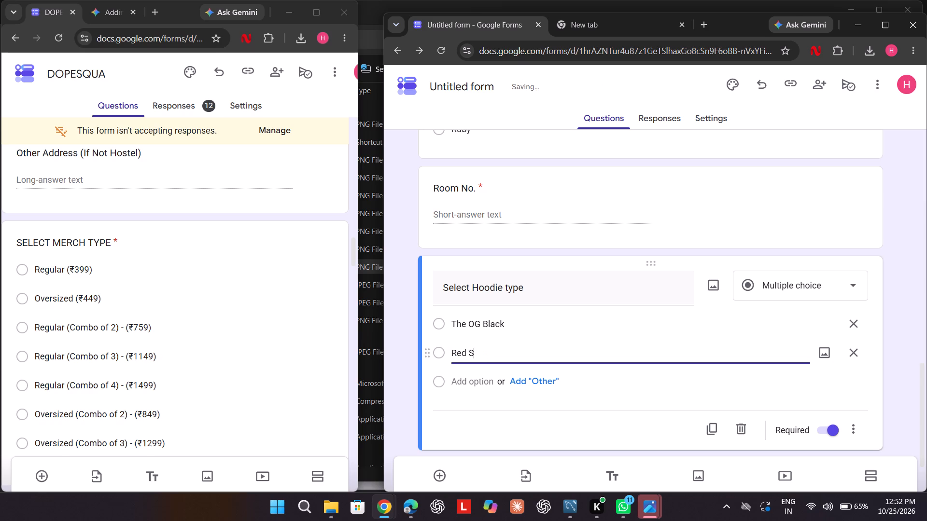
text(un)
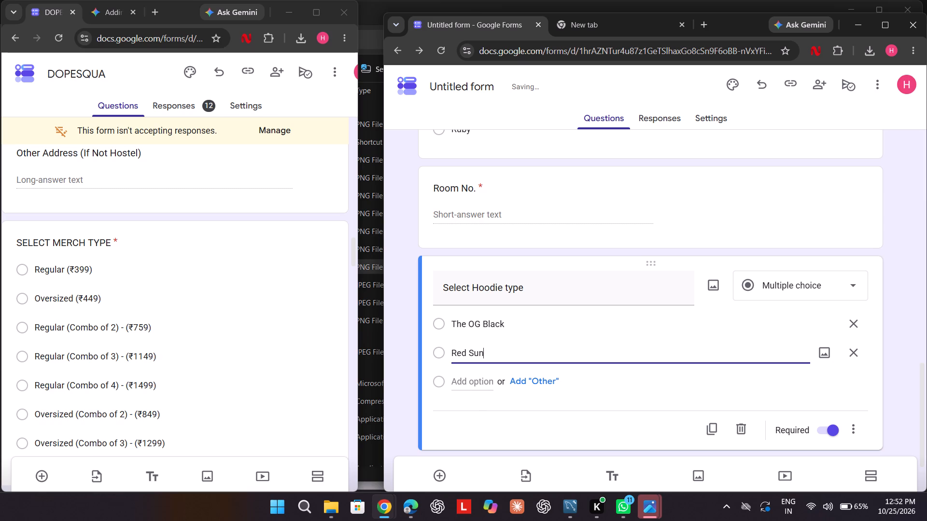
Add "2 OG Black" and "2 Red Sun" as the third and fourth hoodie type options.
click(478, 387)
click(478, 384)
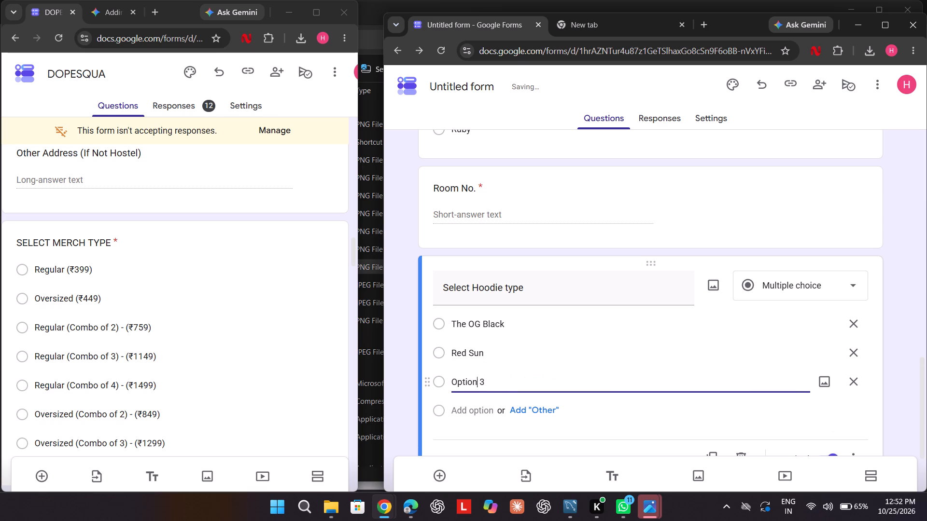
double_click(478, 384)
double_click(478, 384)
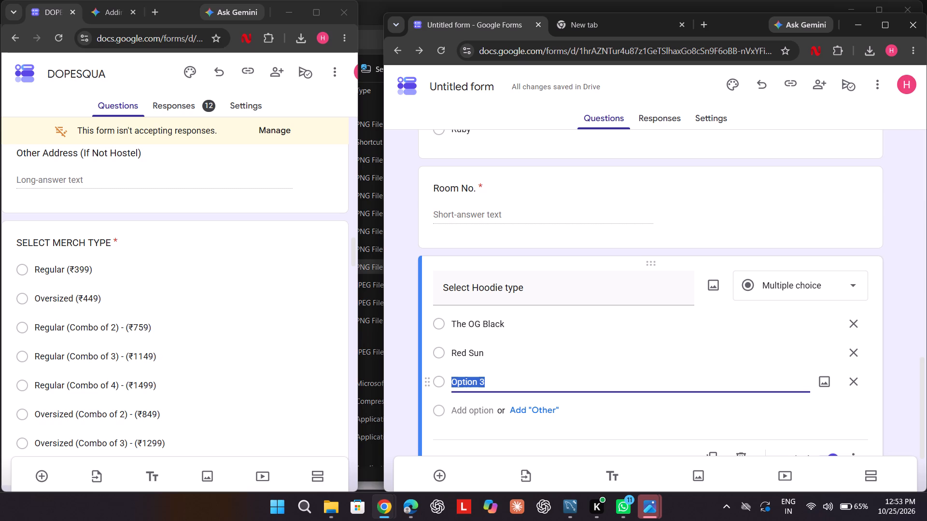
key(2)
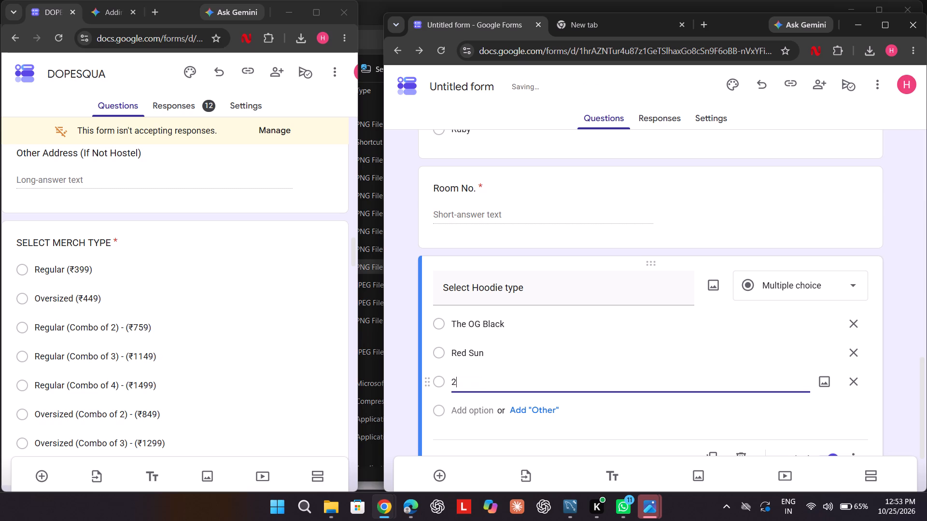
key(space)
text(OG B)
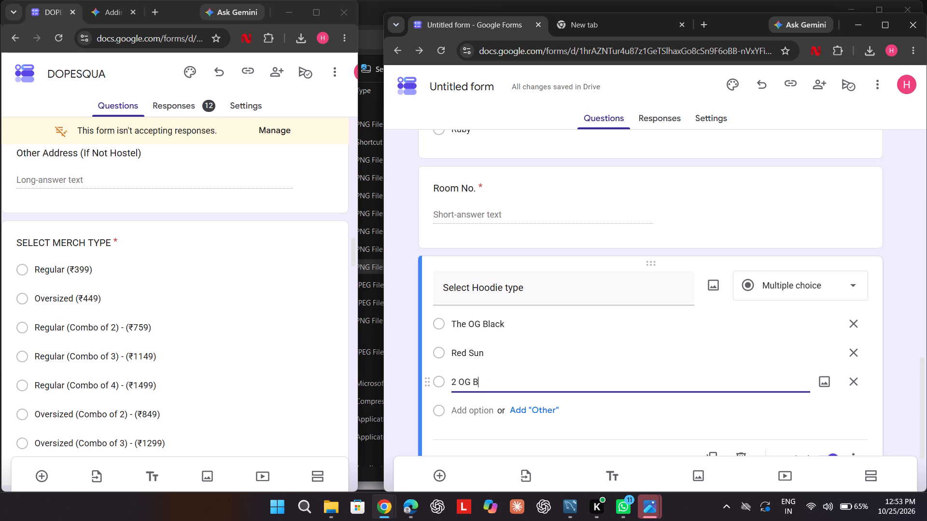
text(lack)
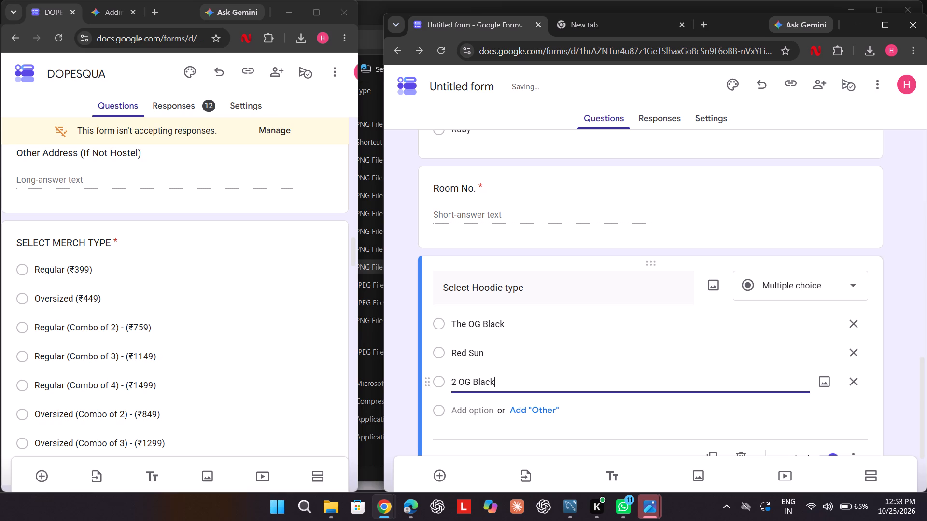
click(472, 414)
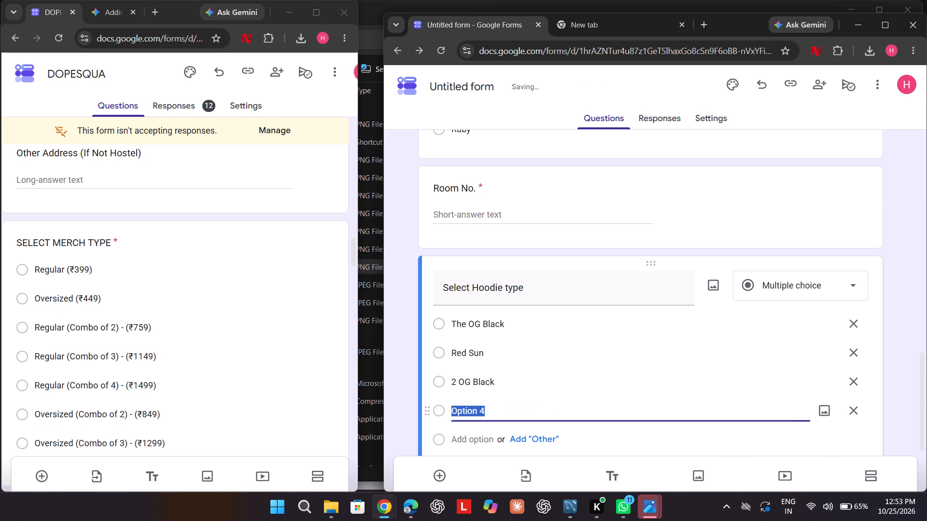
text(2N)
key(BackSpace)
key(space)
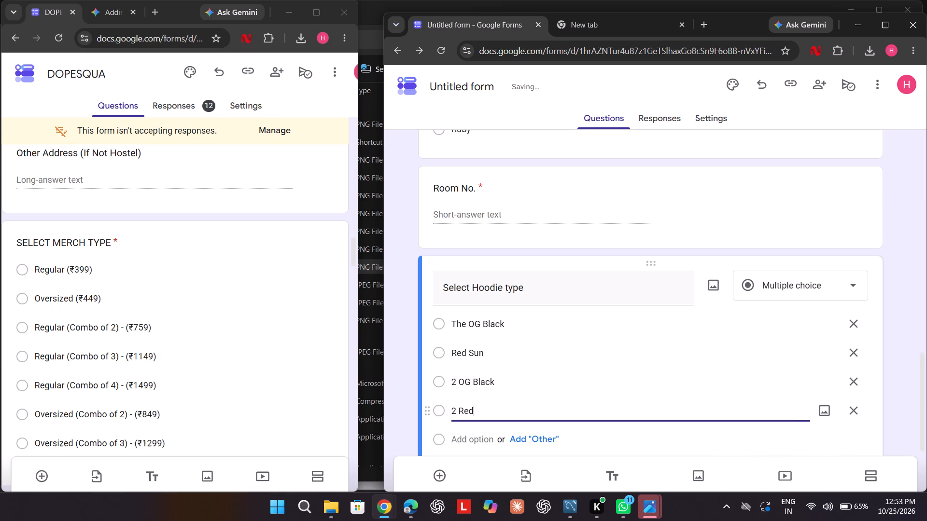
text(un)
Add a fifth hoodie type option named "1 OG Black and 1 Red Sun".
scroll(475, 404, down, 1)
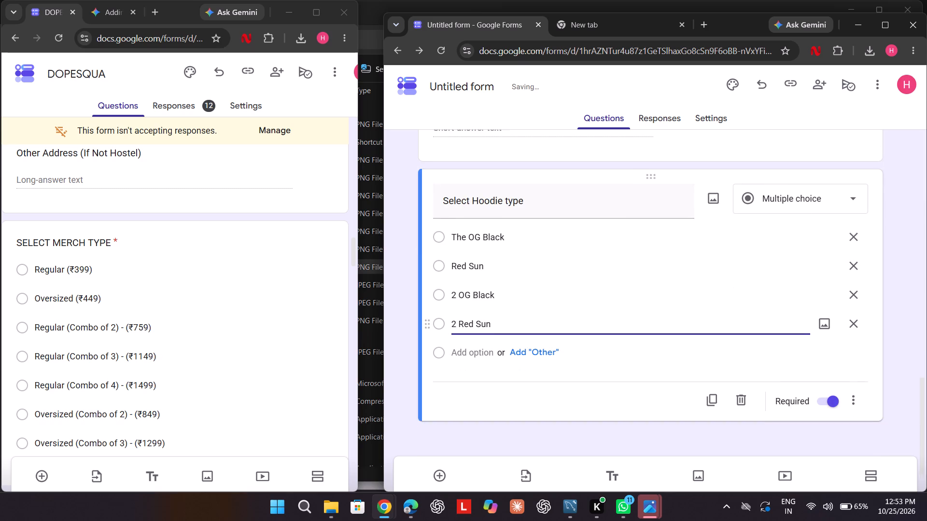
double_click(470, 354)
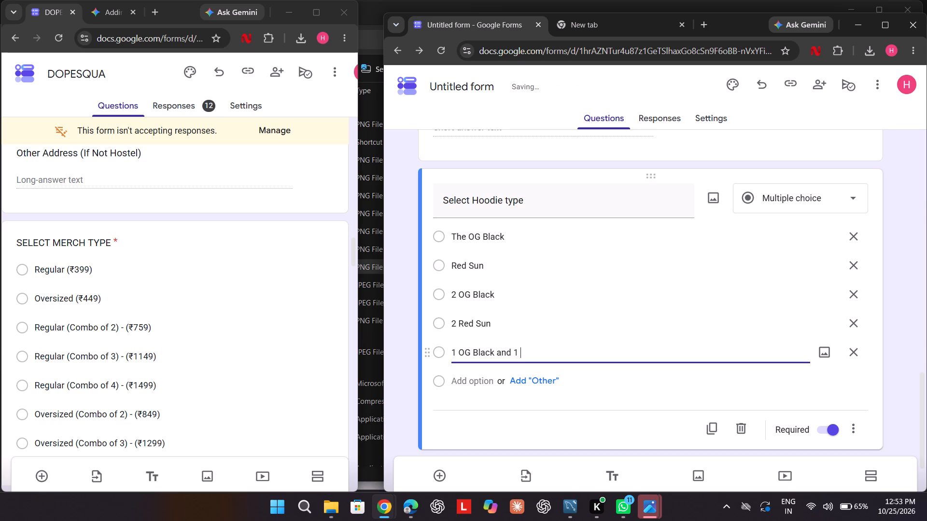
key(s)
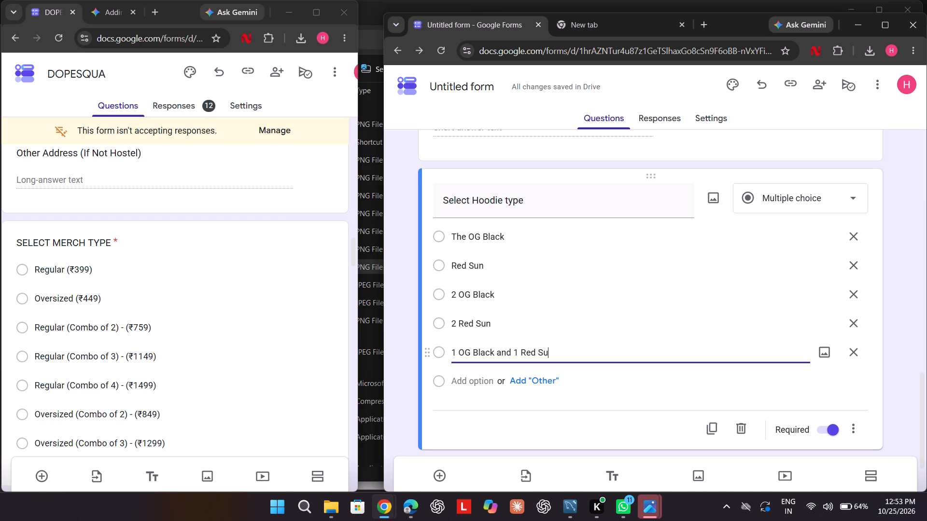
Add "3 OG Black" and "3 Red Sun" as the sixth and seventh hoodie type options.
click(486, 380)
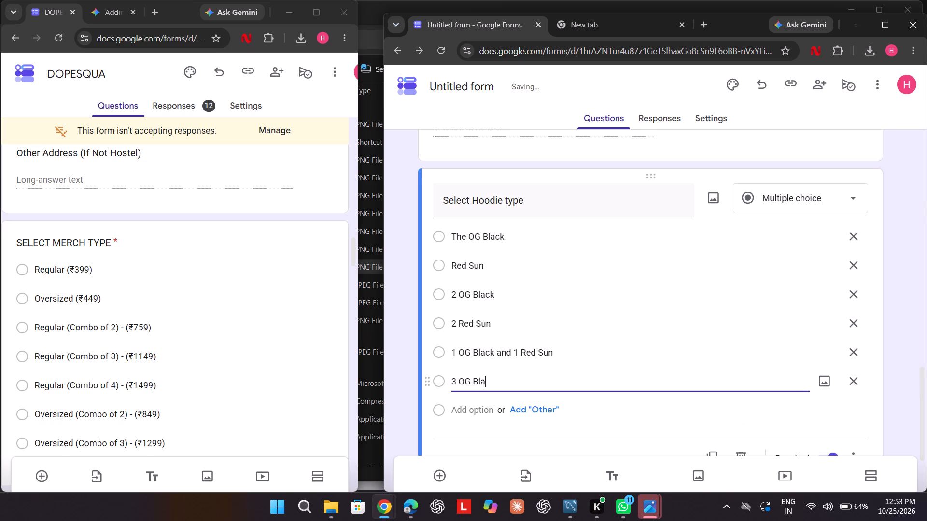
text(ck)
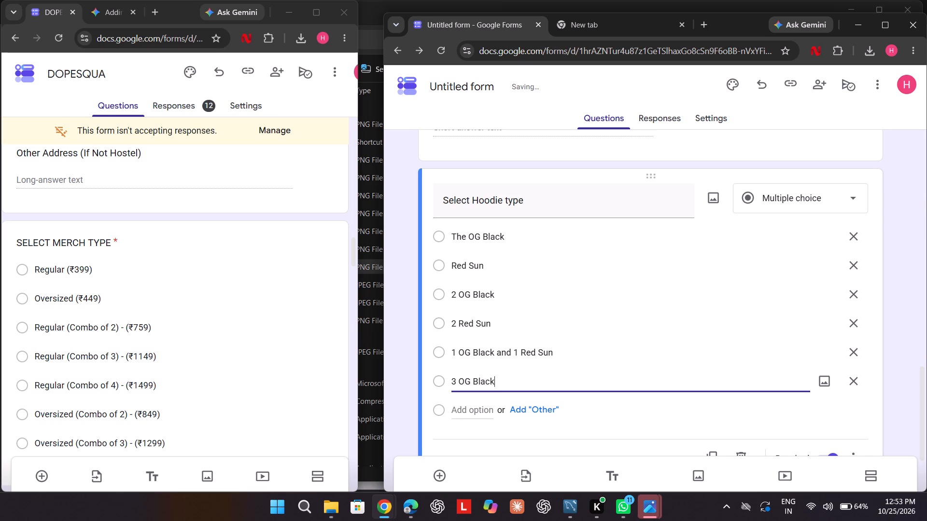
double_click(471, 408)
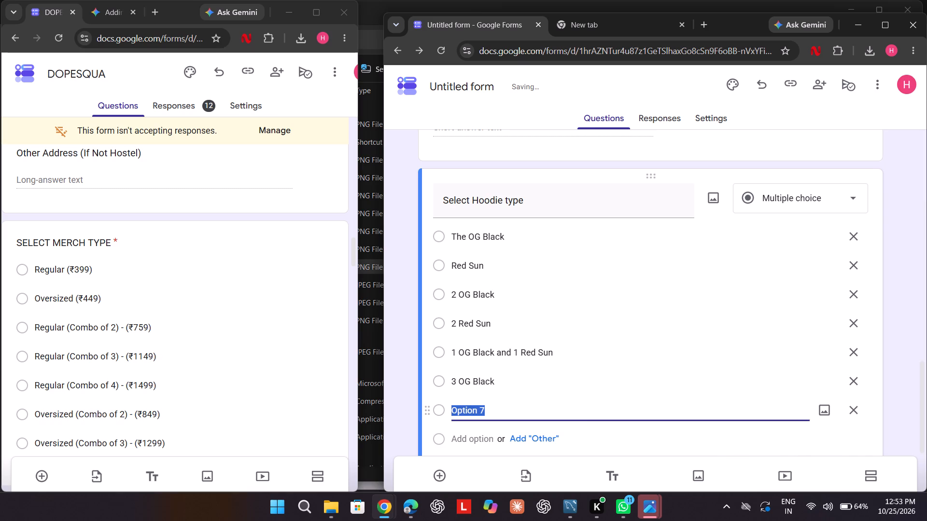
text(3)
key(space)
text(un)
click(909, 347)
Duplicate the "Select Hoodie type" question and convert the copy to a short-answer question.
scroll(909, 347, down, 1)
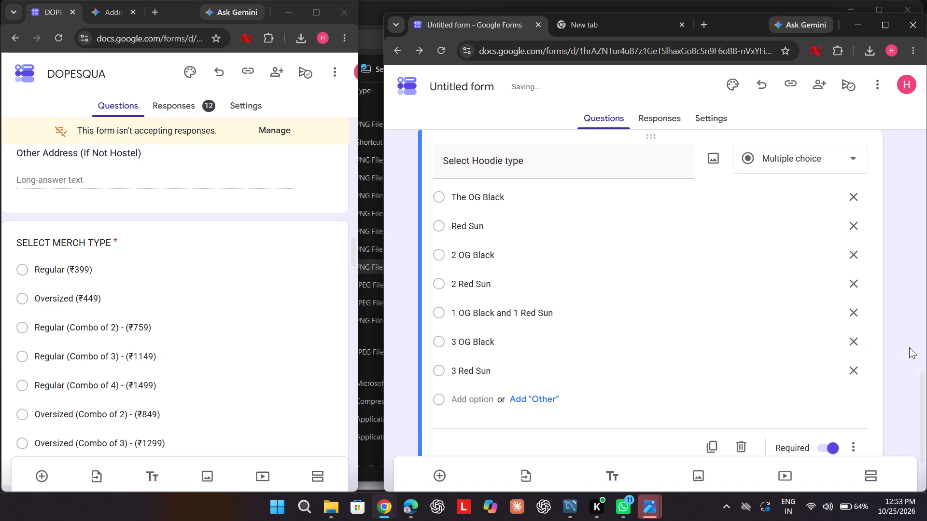
scroll(909, 347, down, 1)
click(712, 419)
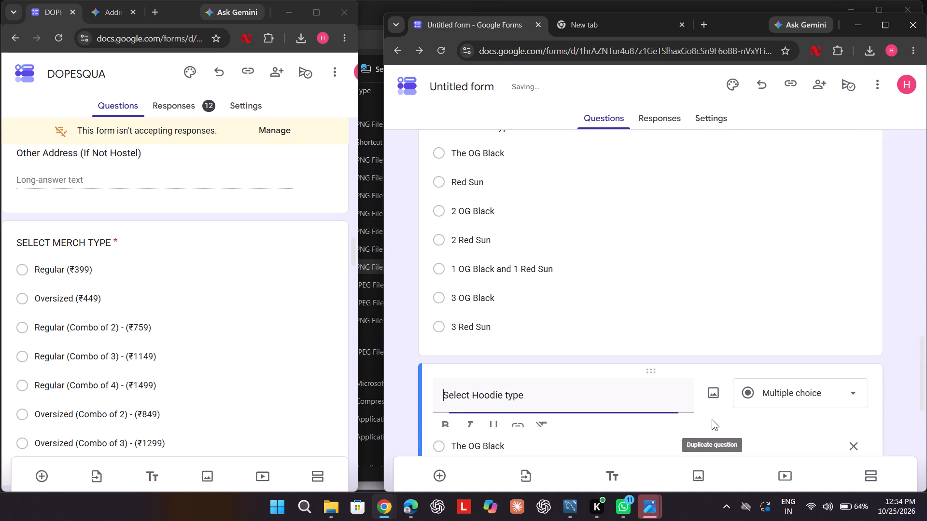
click(781, 391)
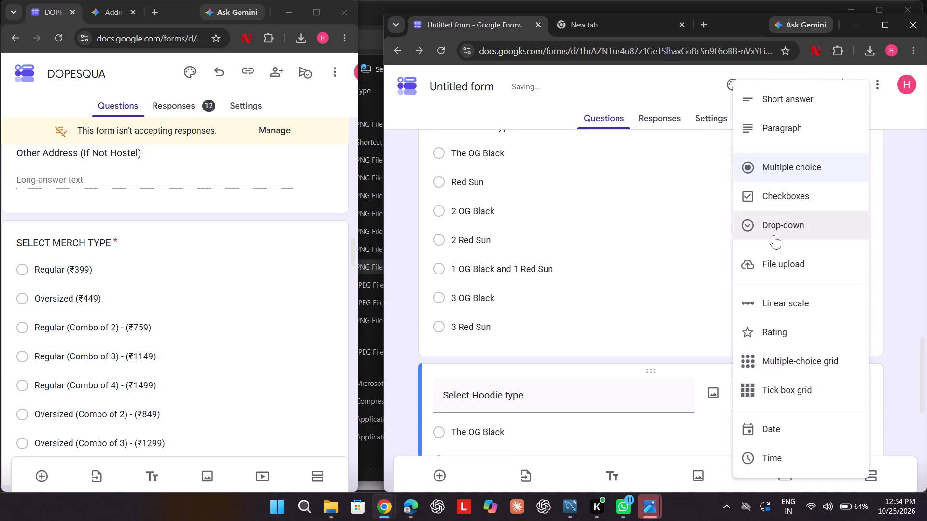
click(791, 106)
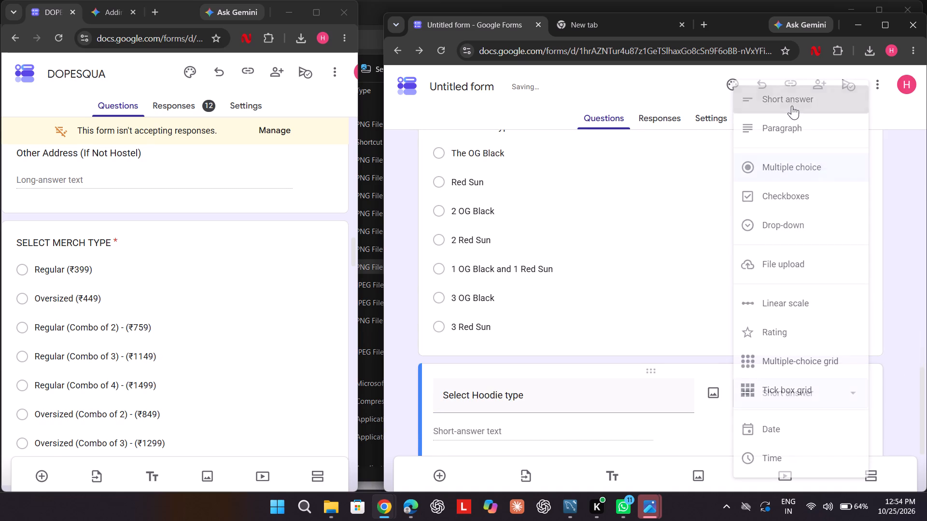
scroll(904, 315, up, 2)
scroll(904, 315, down, 1)
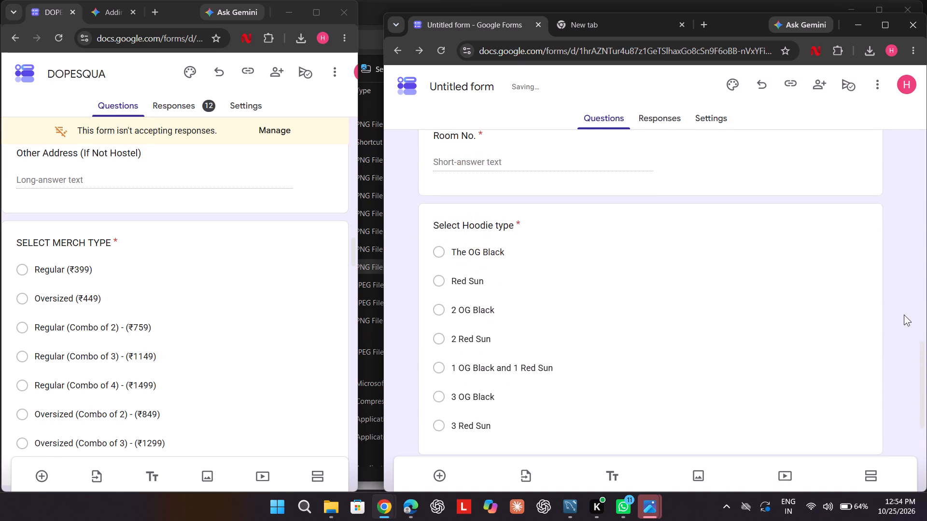
Add an eighth option named "1 OG Black 2 Red Sun" to the multiple-choice "Select Hoodie type" question.
scroll(904, 315, down, 1)
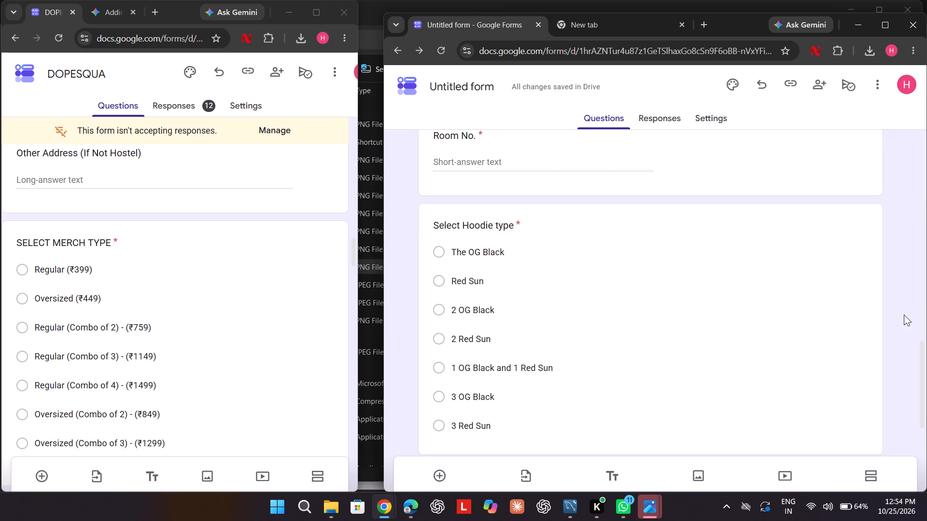
scroll(910, 296, down, 1)
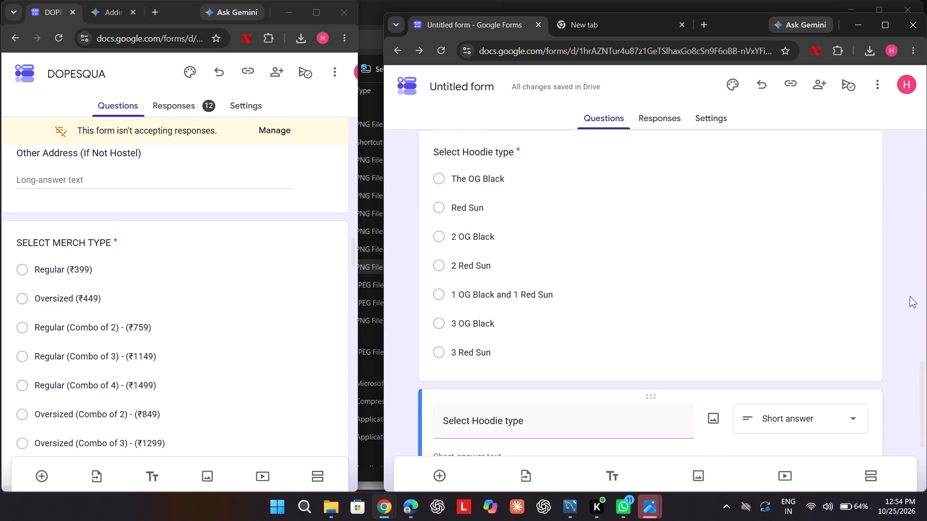
scroll(910, 296, down, 2)
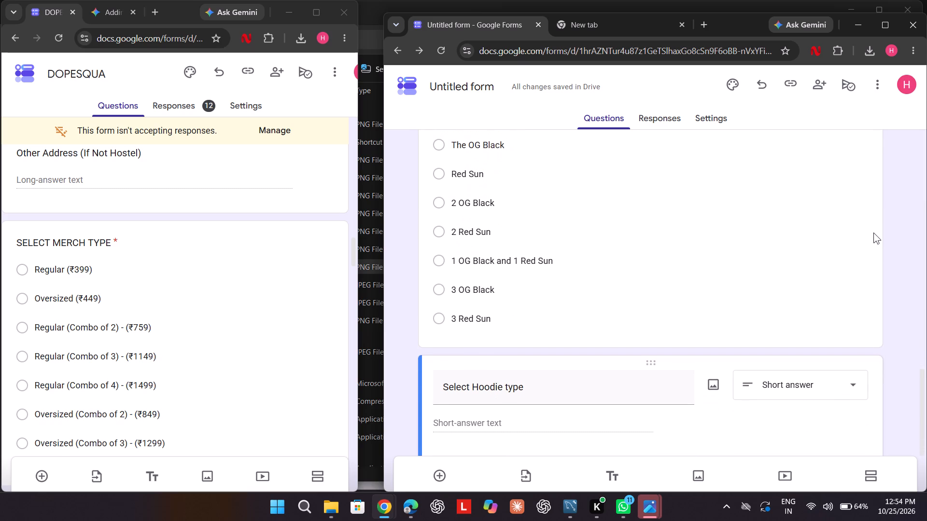
scroll(873, 233, up, 1)
click(775, 251)
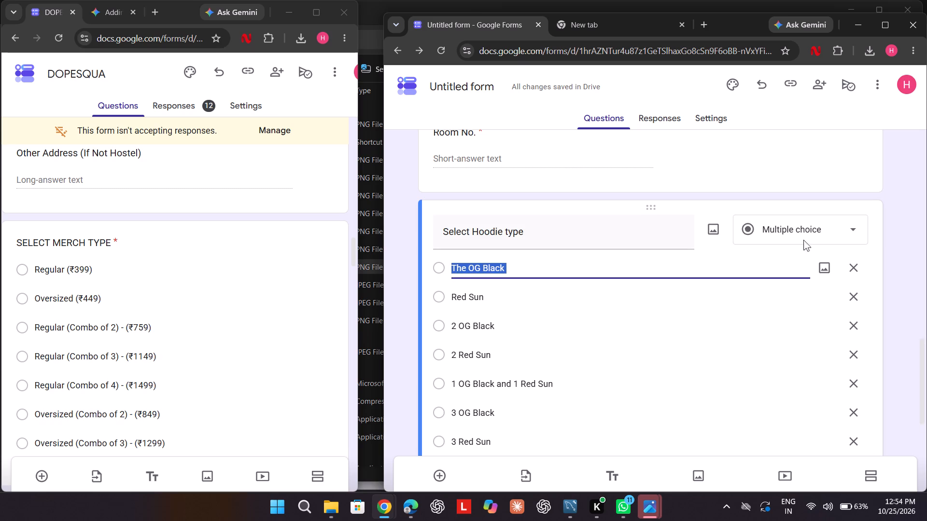
scroll(709, 343, down, 2)
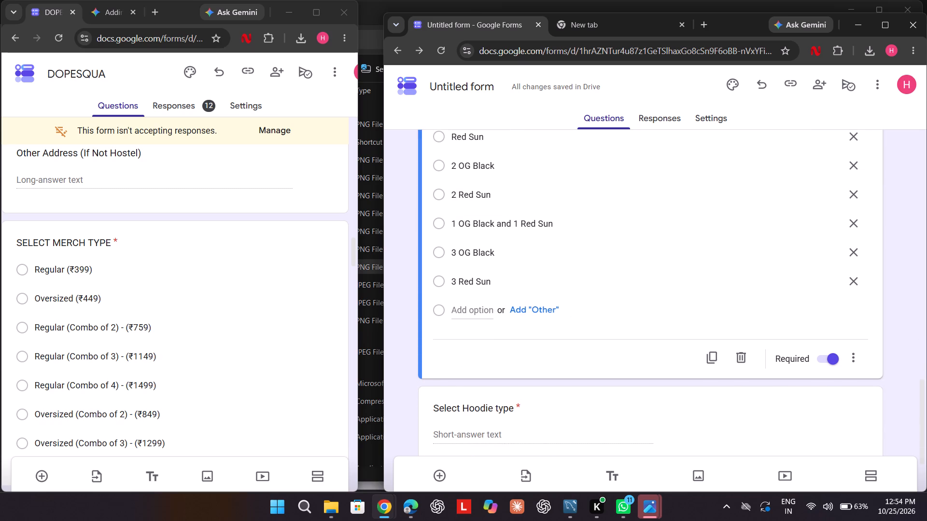
click(472, 314)
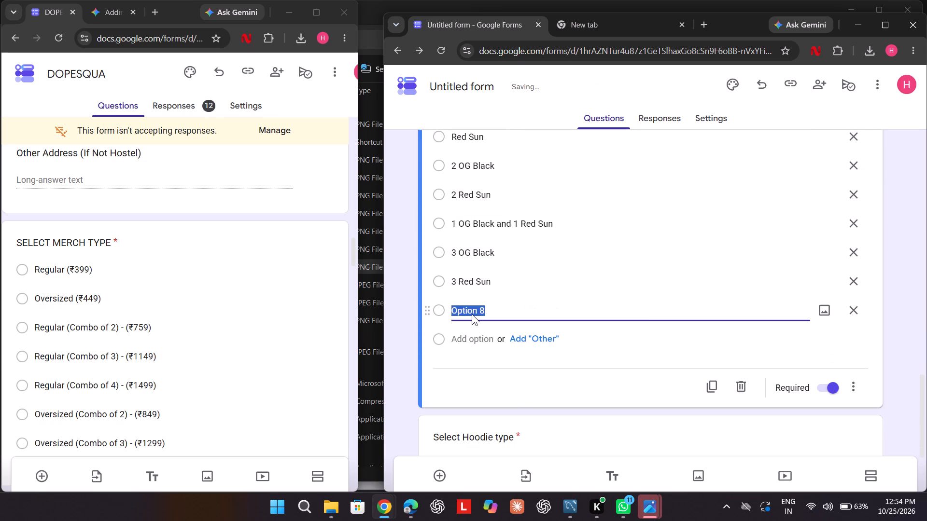
text(1)
key(space)
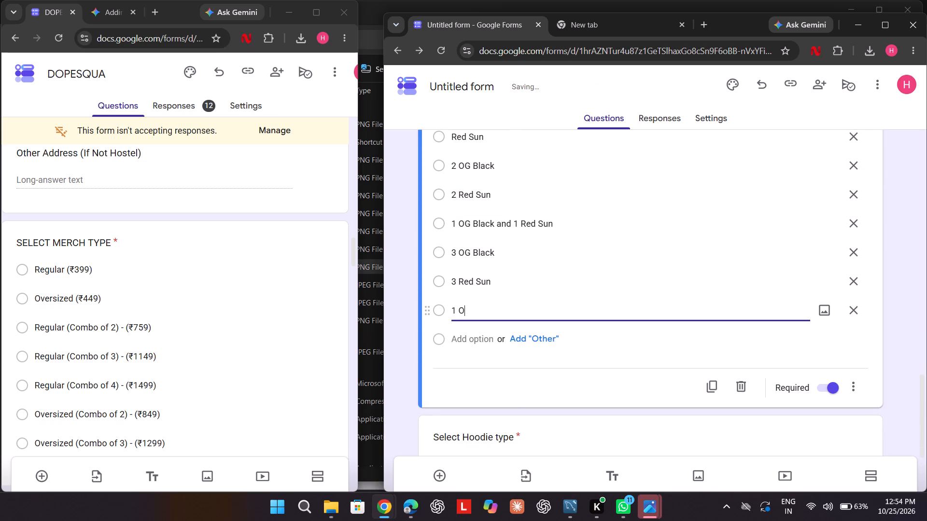
key(g)
key(space)
text(B)
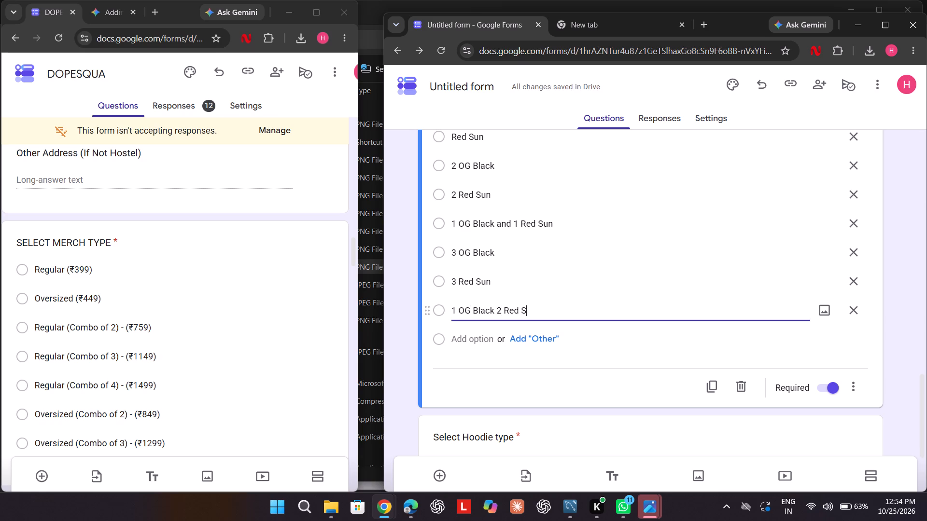
text(un)
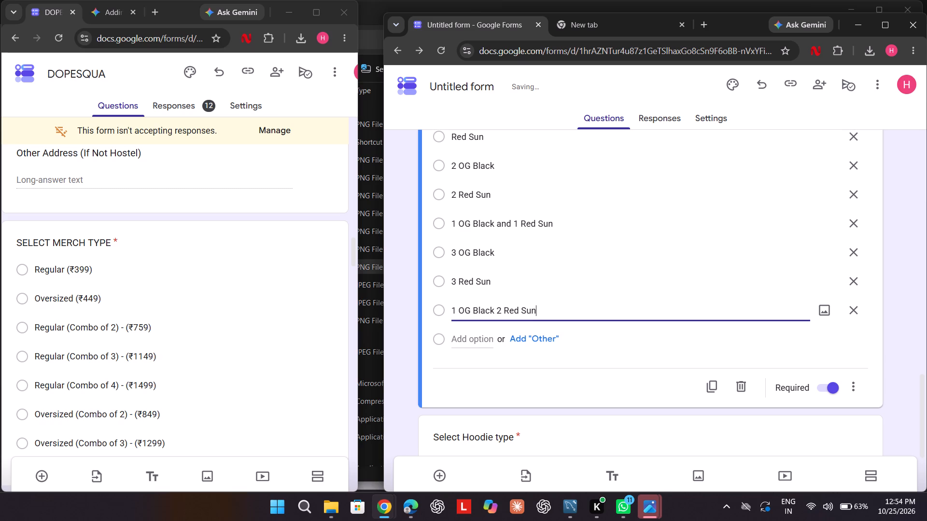
Add a ninth hoodie type option named "2 OG Black 1 Red Sun".
click(469, 344)
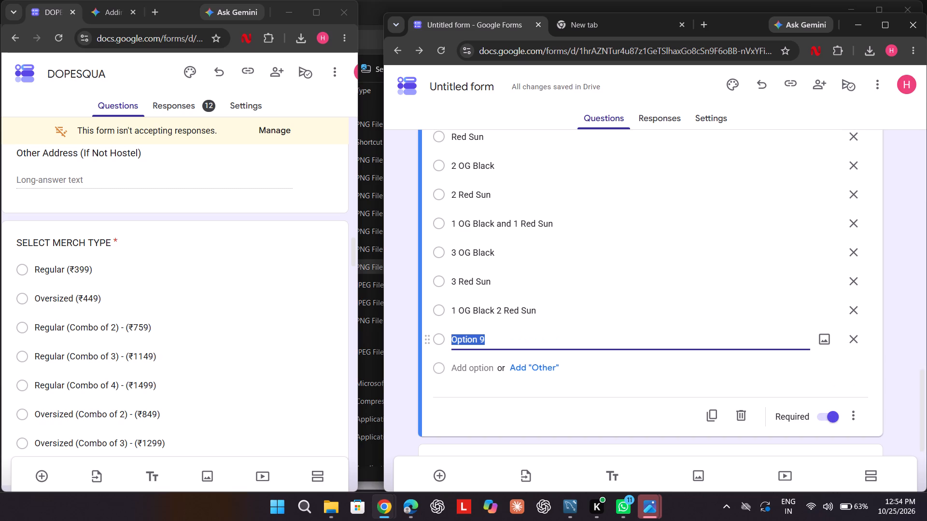
key(2)
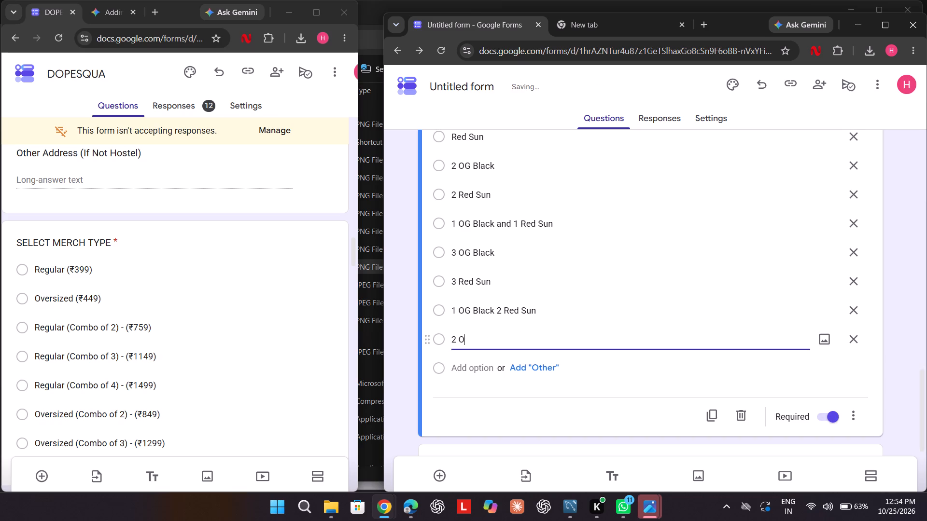
text(lack)
key(space)
text(1)
key(space)
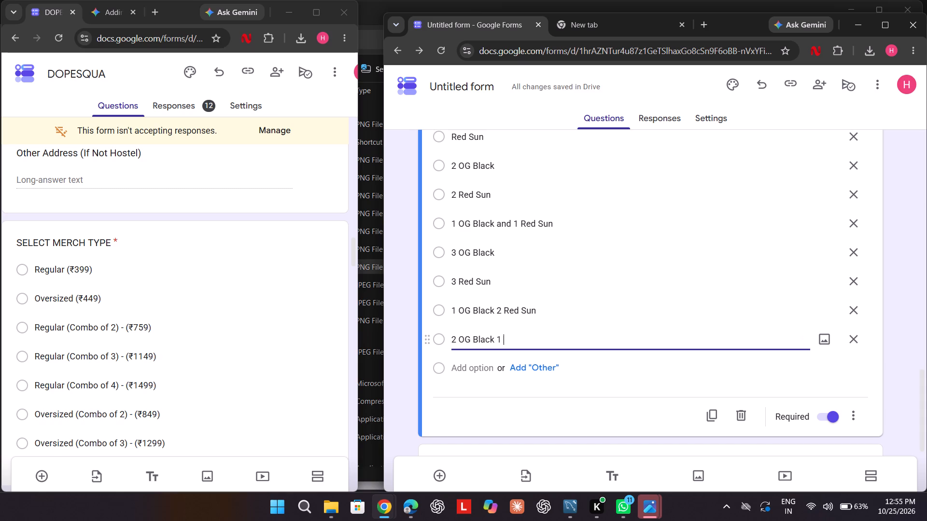
key(BackSpace)
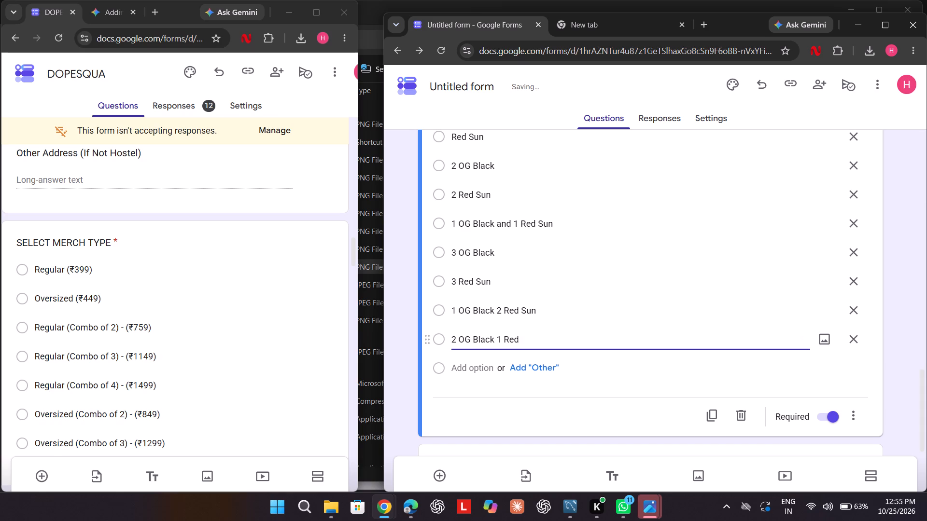
key(i)
key(BackSpace)
text(un)
click(913, 330)
Append a space and an opening parenthesis to the first hoodie option, "The OG Black".
scroll(913, 330, up, 2)
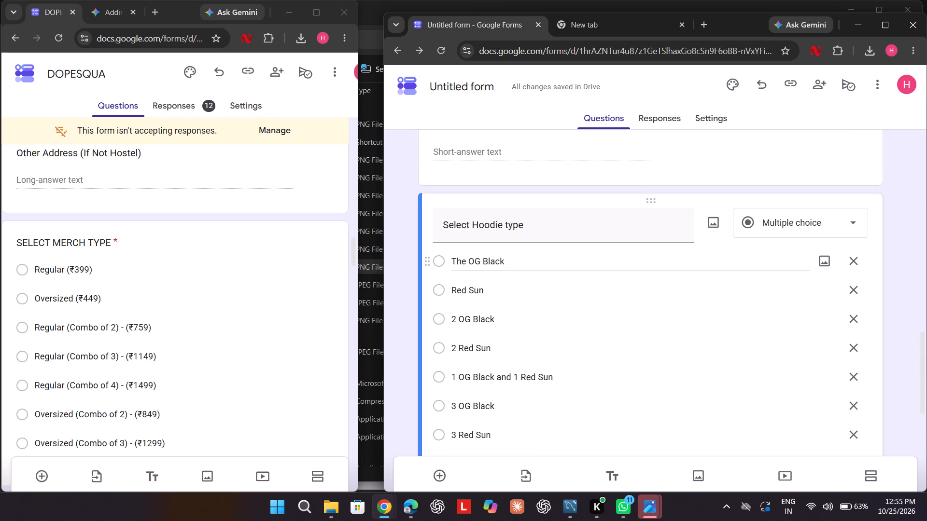
click(572, 262)
click(572, 262)
click(572, 262)
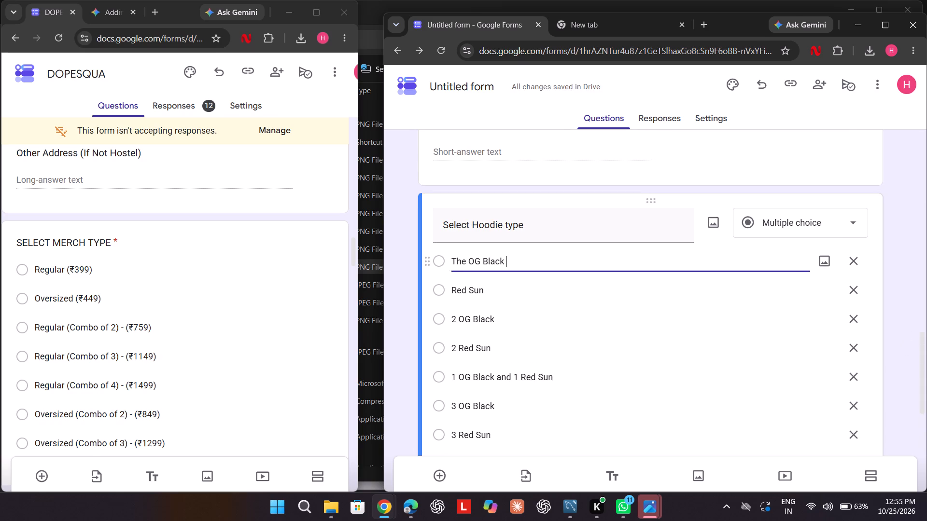
key(shift+parenleft)
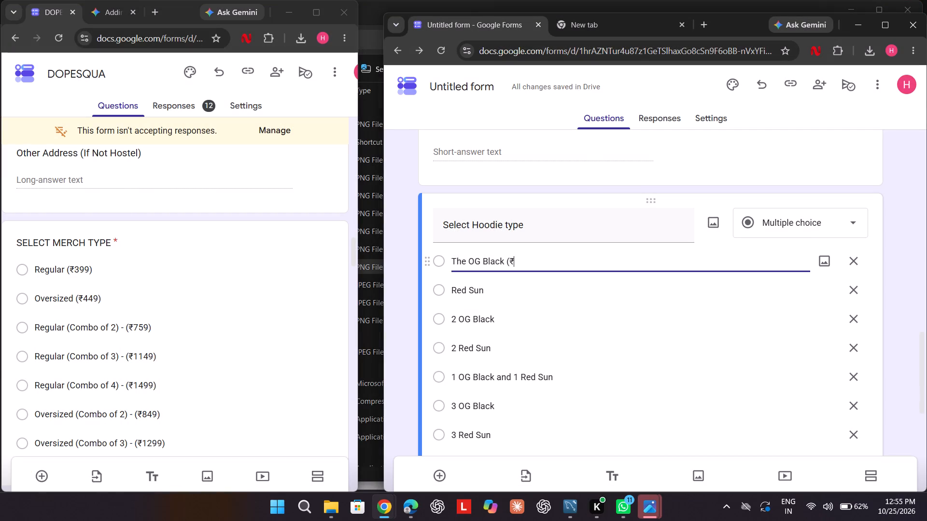
key(space)
key(BackSpace)
text(799)
key(shift+parenright)
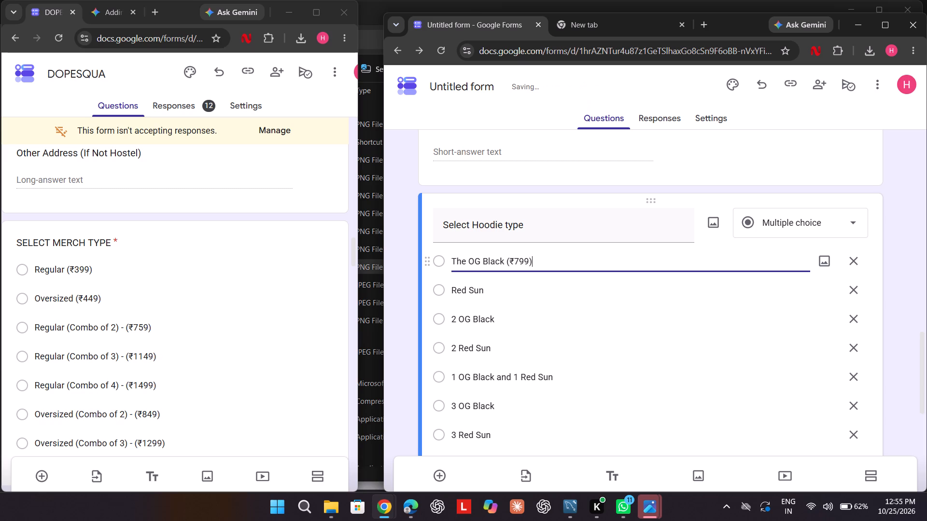
Append the price (₹799) to the "Red Sun" hoodie option, reusing the copied rupee sign.
drag(530, 261, 511, 260)
drag(511, 260, 514, 259)
click(505, 293)
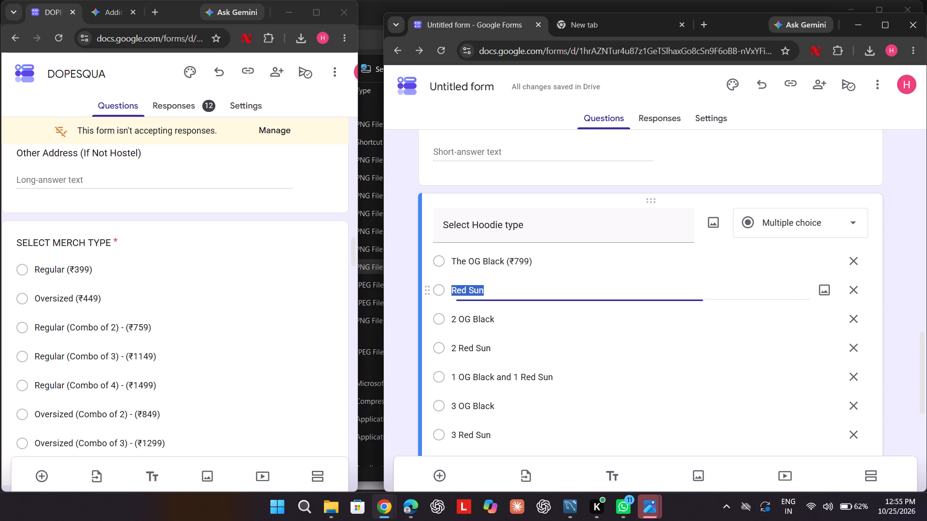
click(505, 293)
click(505, 293)
click(505, 293)
click(505, 293)
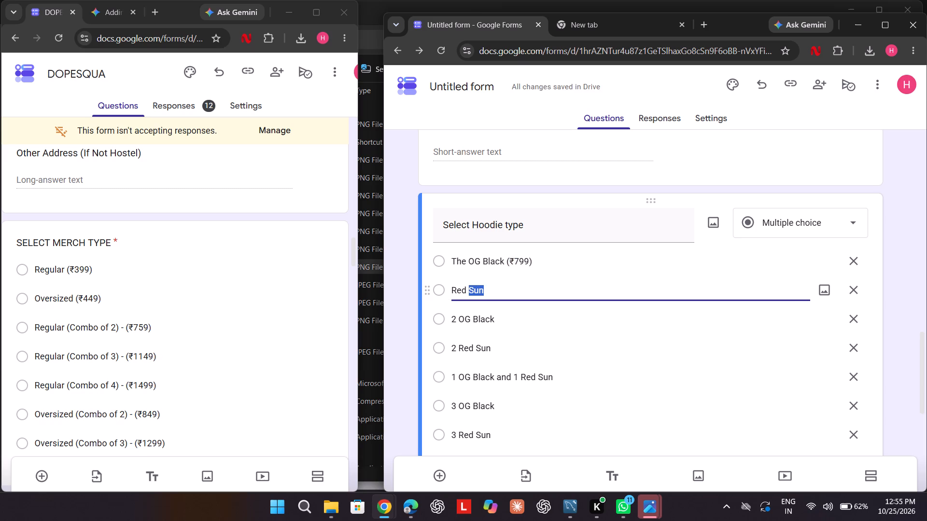
key(space)
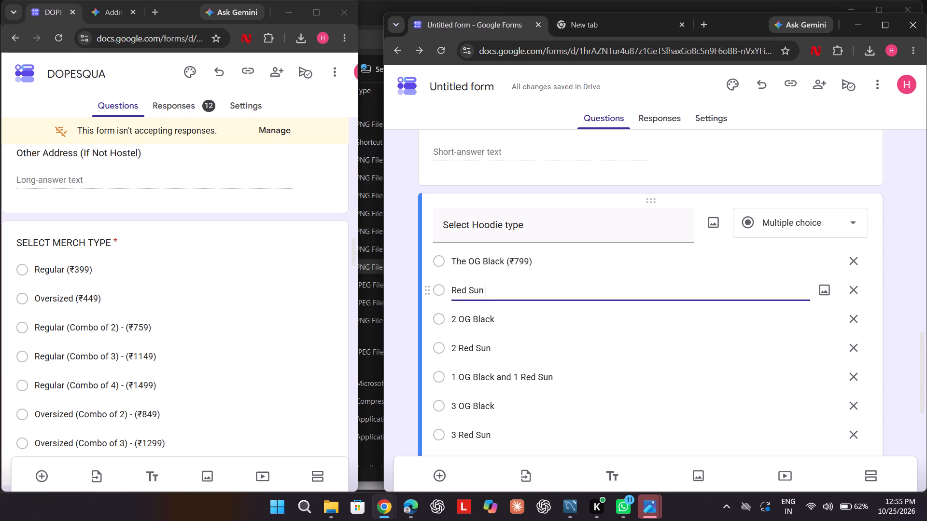
key(shift+parenleft)
key(ctrl+v)
text(799)
key(shift+parenright)
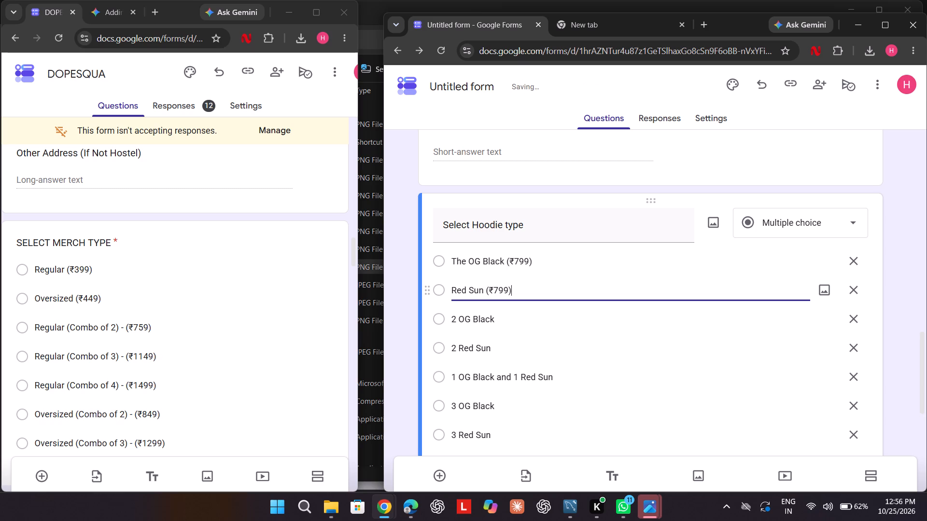
Append the price (₹1549) to the "2 OG Black" hoodie option.
click(519, 319)
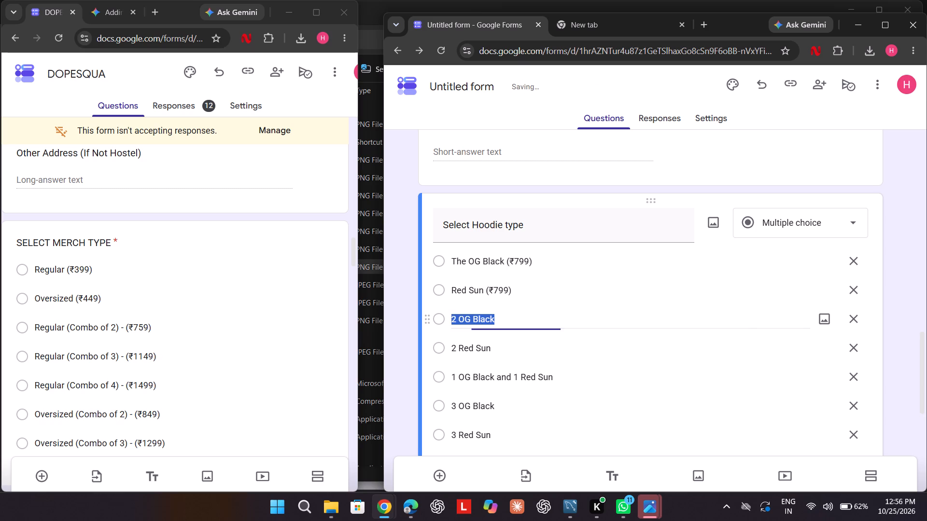
click(519, 319)
key(space)
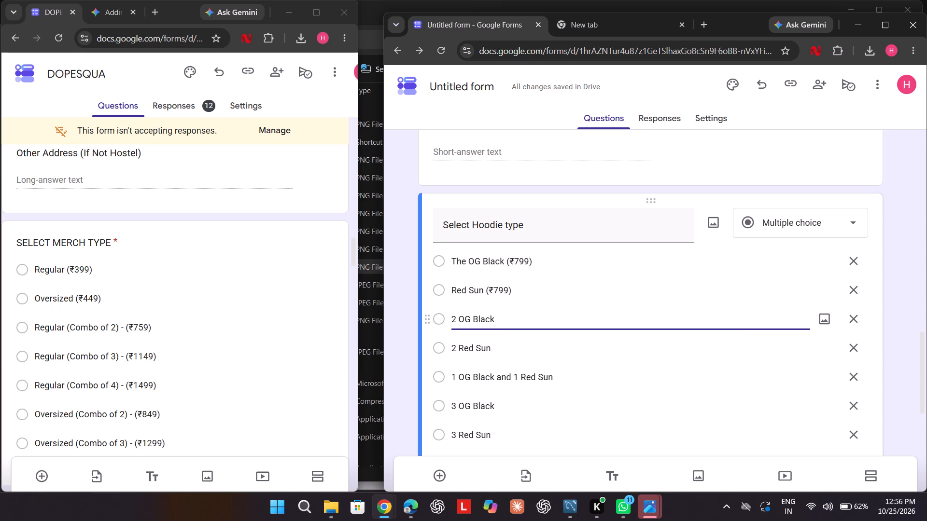
key(shift+parenleft)
key(ctrl+v)
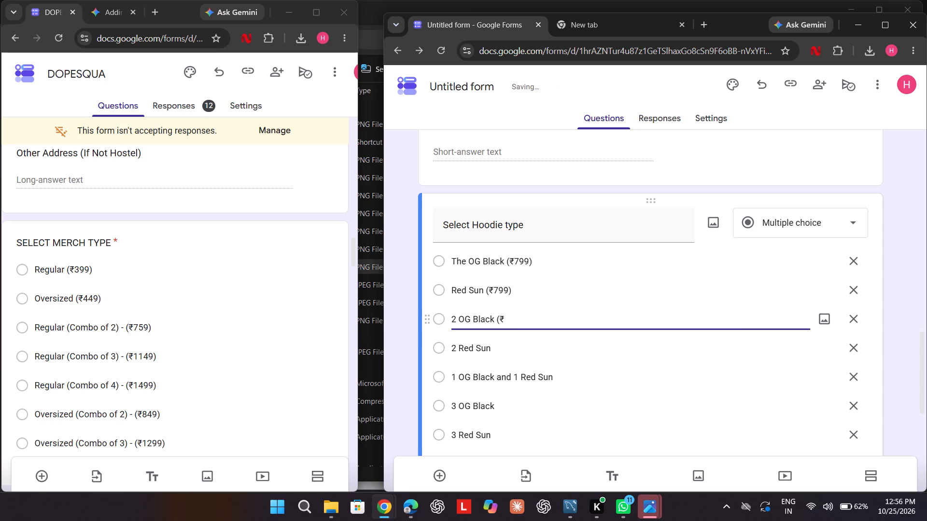
text(1549)
key(shift+parenright)
Append the price (₹1549) to the "2 Red Sun" hoodie option.
click(524, 348)
click(524, 348)
key(space)
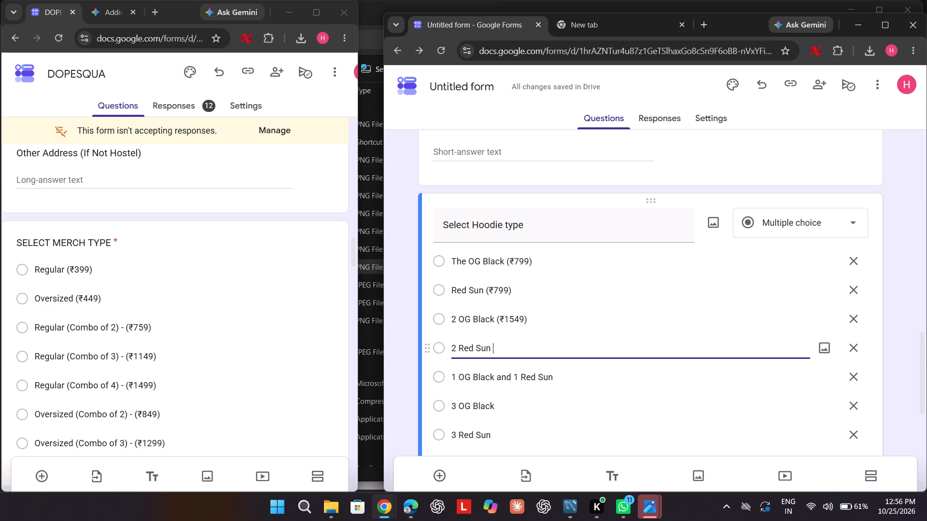
key(shift+parenleft)
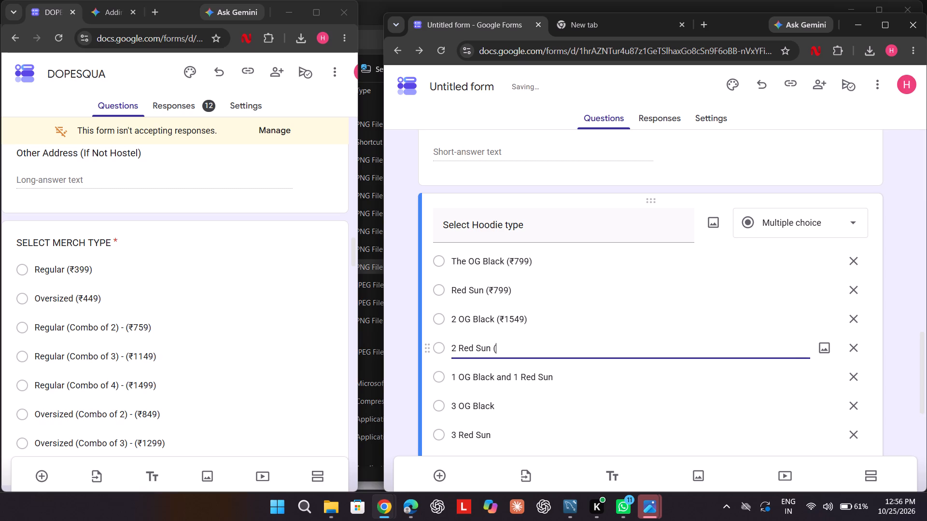
key(ctrl+v)
text(1549)
key(shift+parenright)
Append the price (₹1549) to the "1 OG Black and 1 Red Sun" hoodie option.
click(578, 377)
click(578, 377)
click(578, 377)
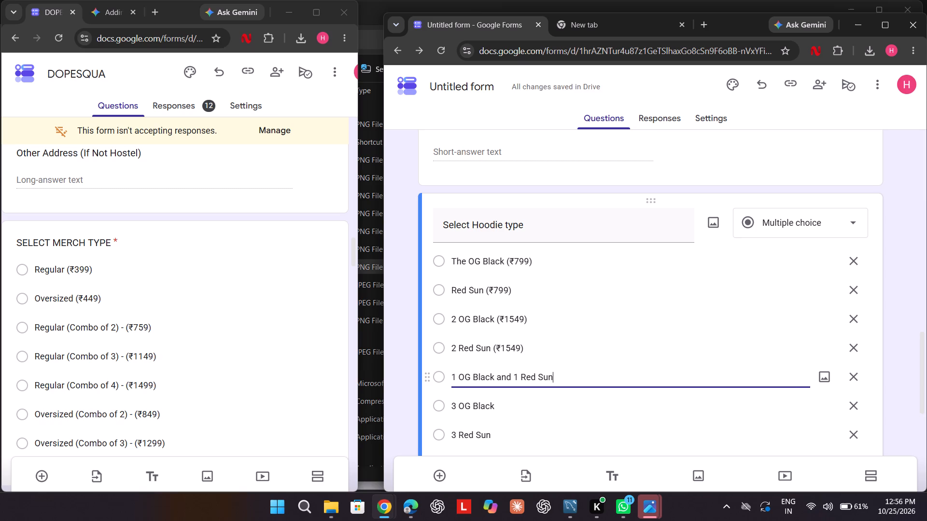
key(space)
key(shift+parenleft)
text(v1)
text(549)
key(BackSpace)
key(BackSpace)
key(BackSpace)
key(BackSpace)
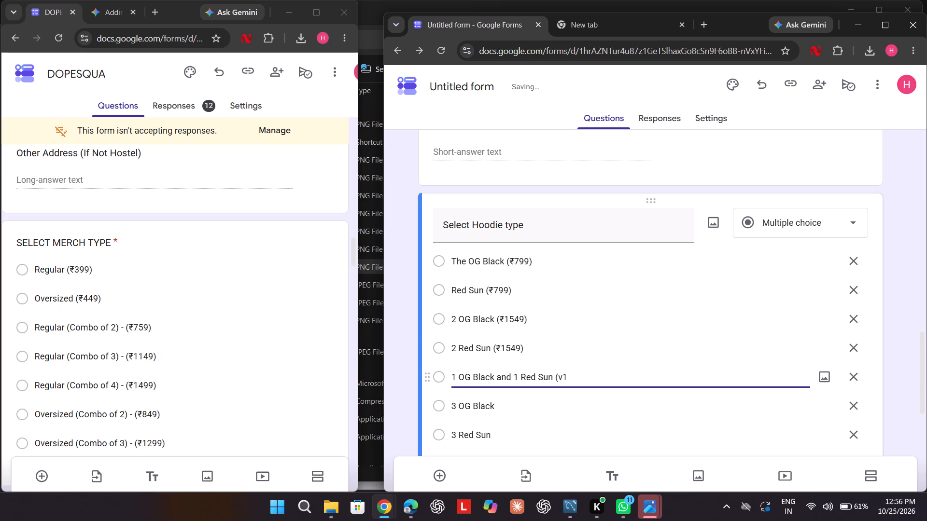
key(BackSpace)
key(ctrl+v)
text(1549)
key(shift+parenright)
Append the price (₹2249) to the "3 OG Black" hoodie option.
scroll(600, 406, down, 1)
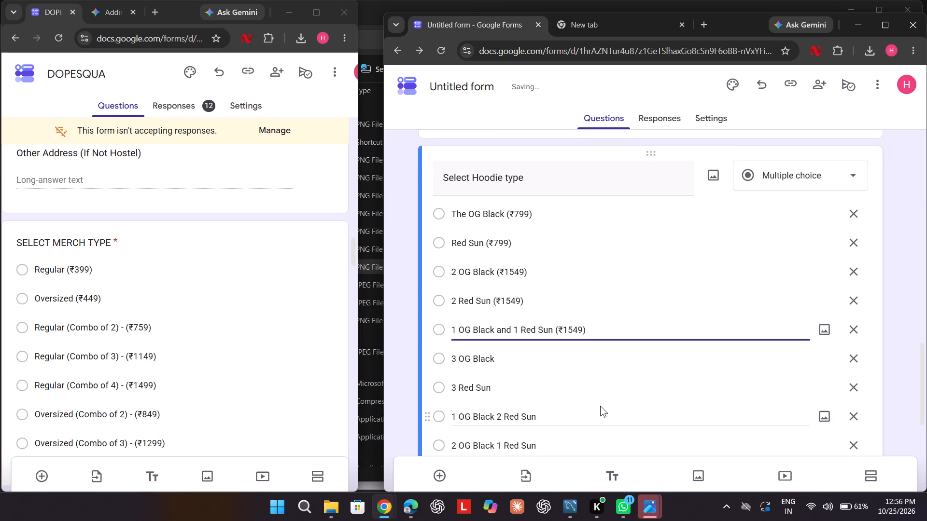
click(607, 361)
click(607, 361)
click(607, 361)
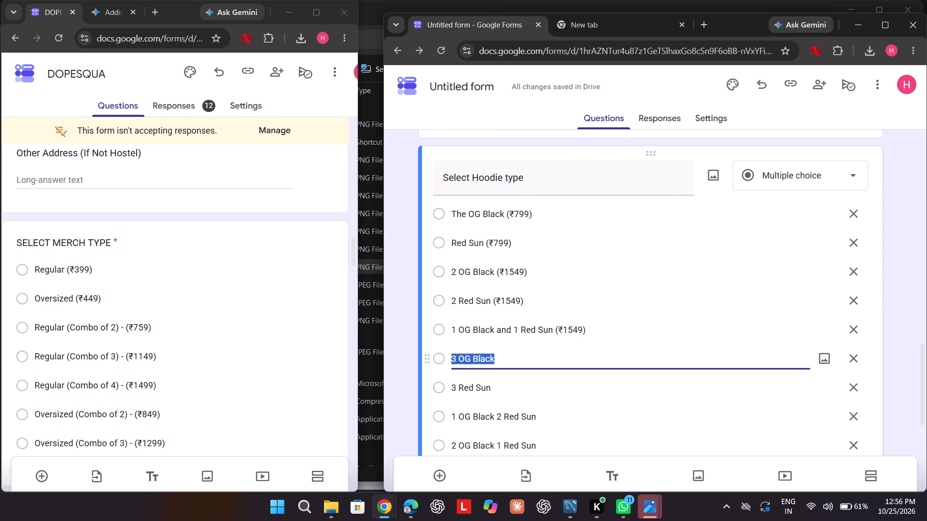
click(607, 361)
key(space)
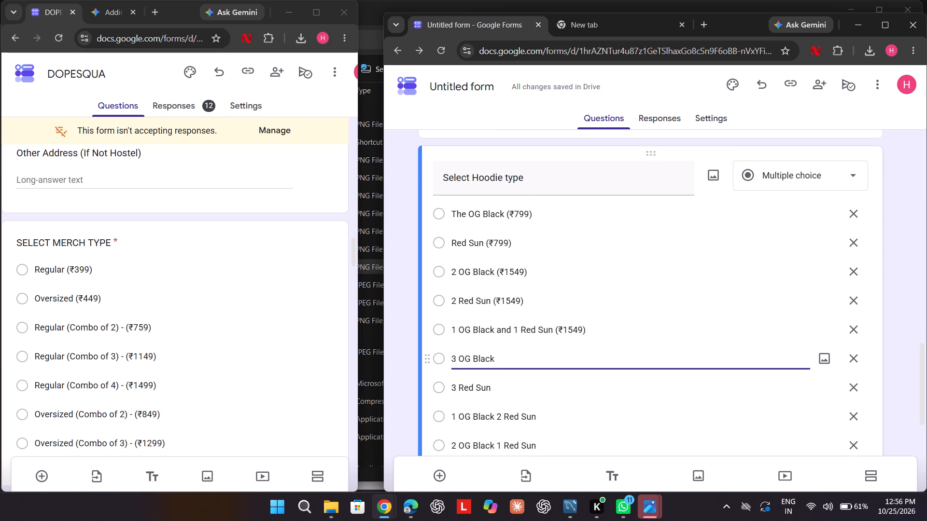
key(shift+parenleft)
key(ctrl+v)
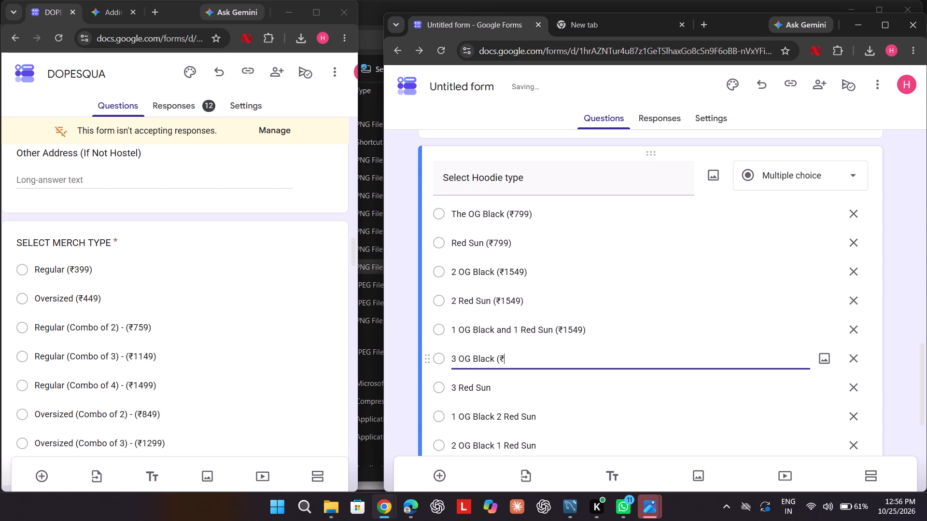
text(2249)
key(shift+parenright)
Copy "(₹2249)" from the "3 OG Black" option and append it after a space to the "3 Red Sun" option.
drag(497, 357, 534, 357)
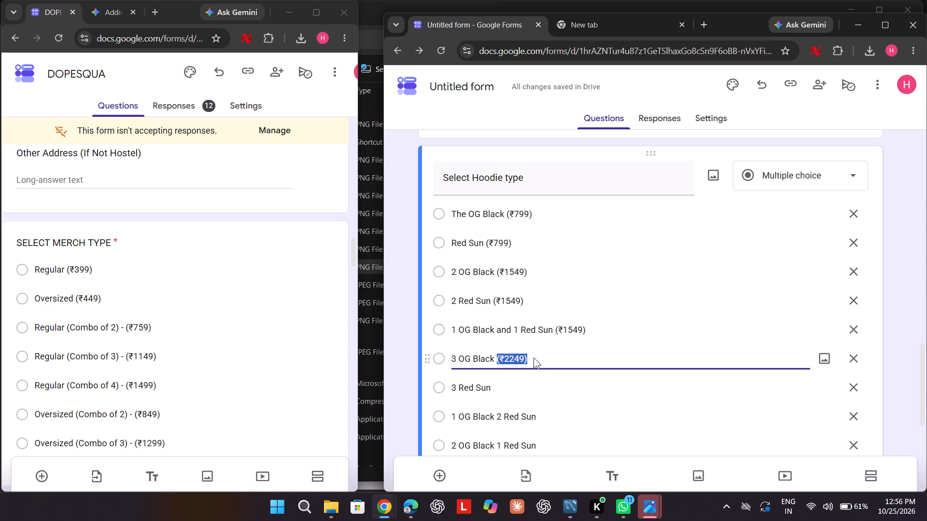
key(ctrl+c)
drag(534, 357, 532, 379)
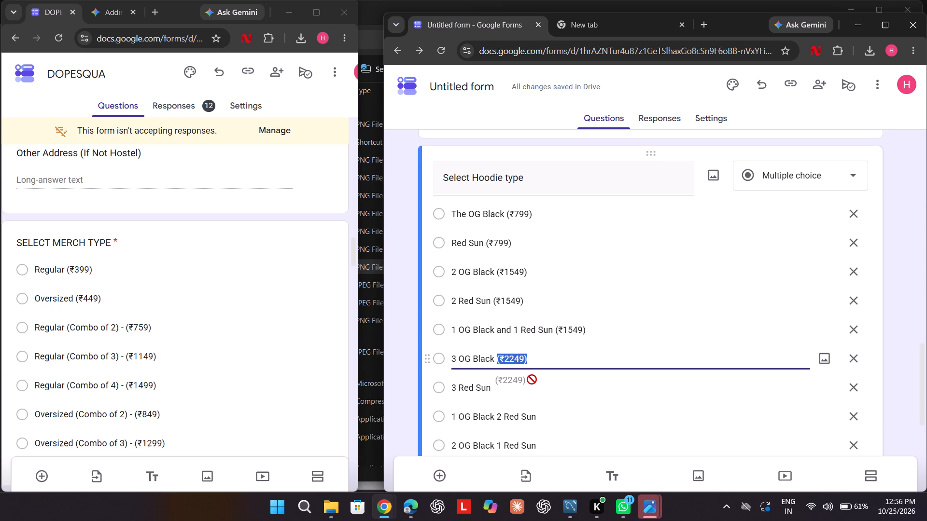
drag(532, 379, 532, 366)
click(540, 383)
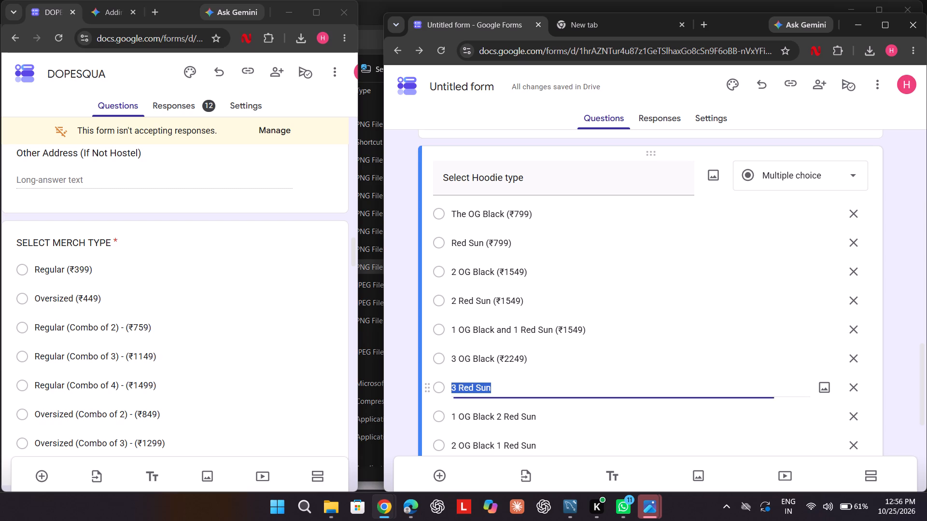
click(540, 383)
click(540, 383)
click(540, 383)
click(540, 383)
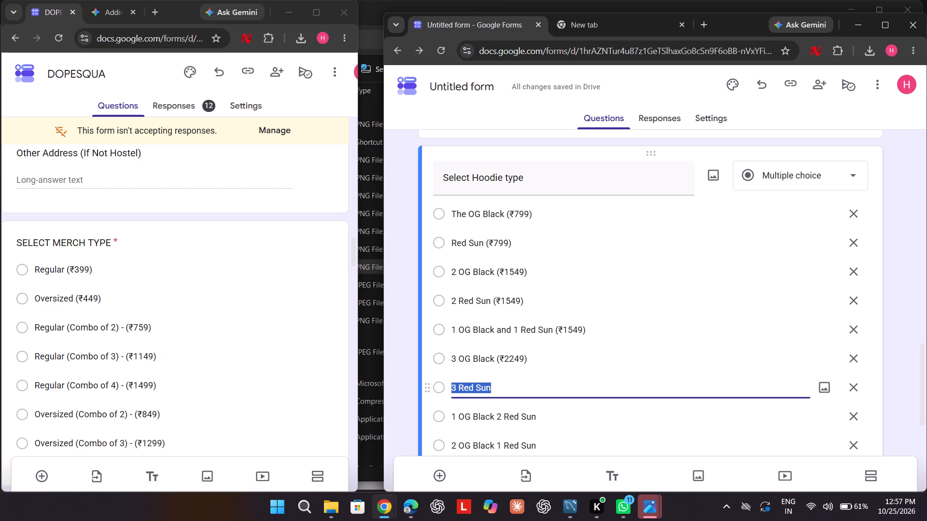
click(540, 383)
click(540, 383)
double_click(540, 383)
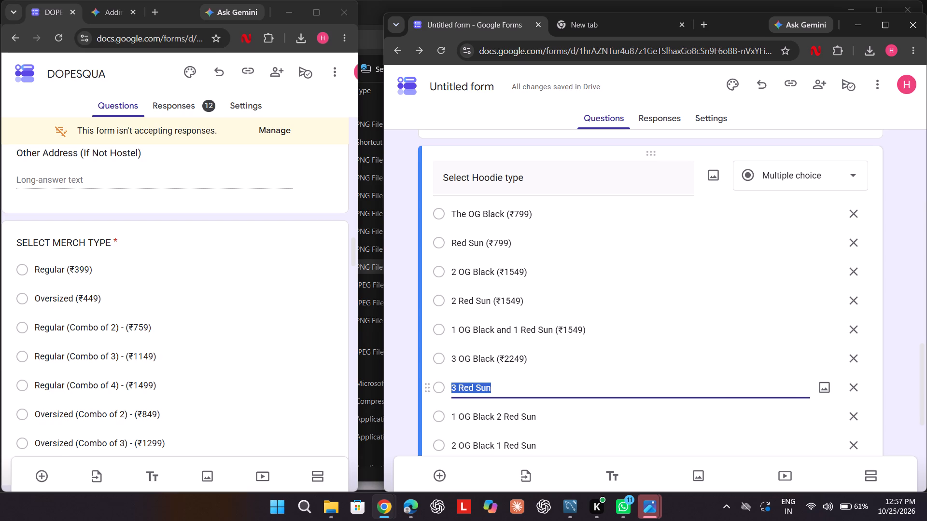
click(540, 383)
key(space)
key(ctrl+v)
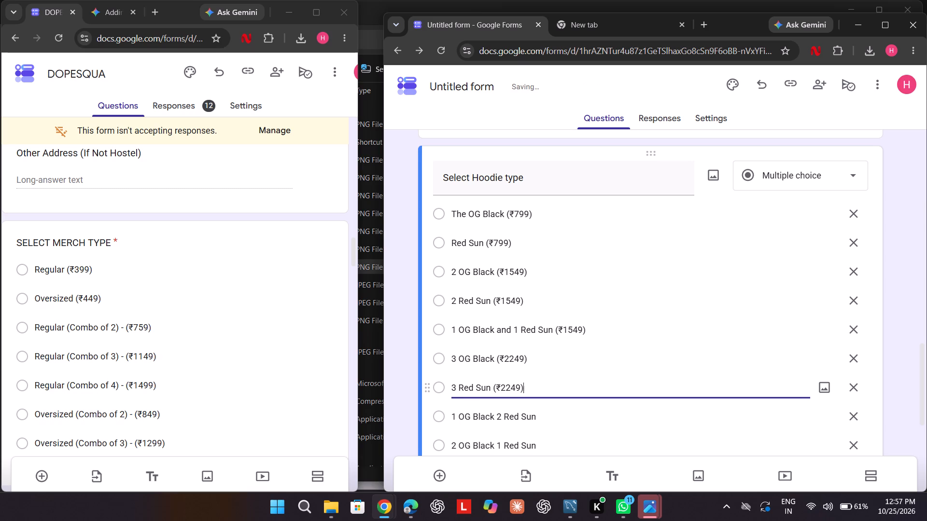
Append the copied price (₹2249) to the "1 OG Black 2 Red Sun" hoodie option.
click(567, 413)
click(567, 413)
click(567, 413)
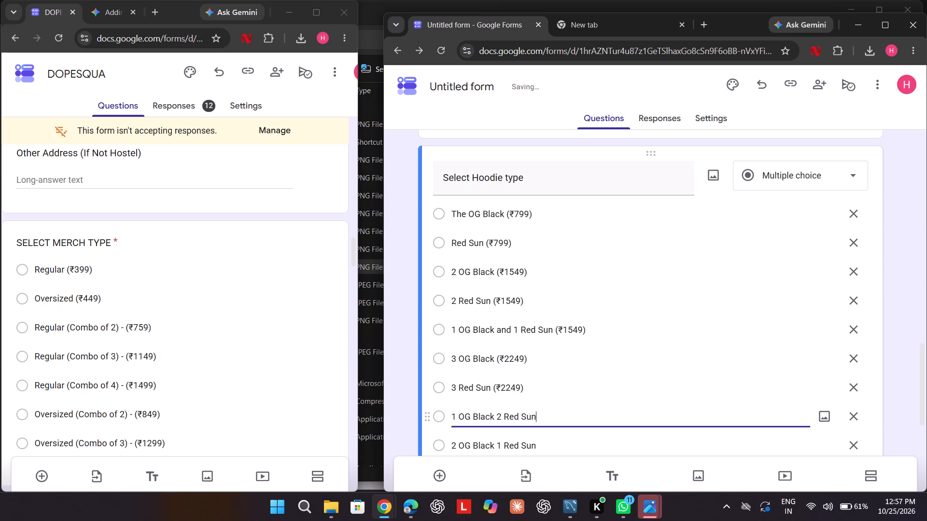
key(space)
key(ctrl+v)
Append the copied price (₹2249) to the last hoodie option, "2 OG Black 1 Red Sun".
scroll(571, 430, down, 1)
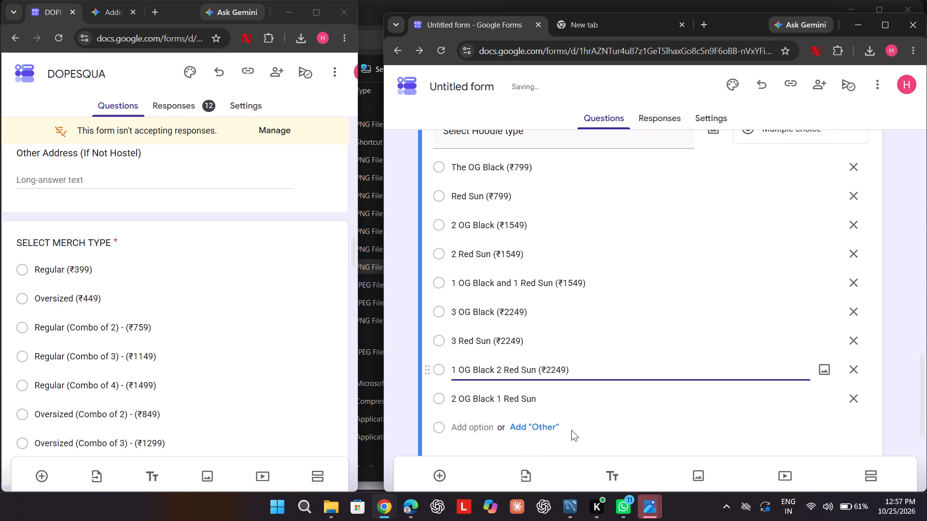
scroll(571, 430, down, 1)
click(581, 384)
click(581, 384)
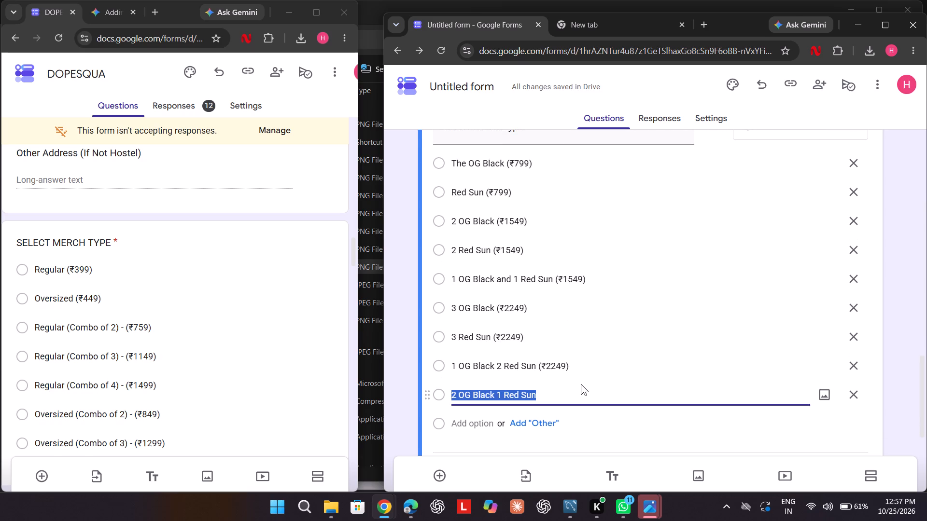
click(581, 384)
drag(581, 384, 540, 400)
click(540, 400)
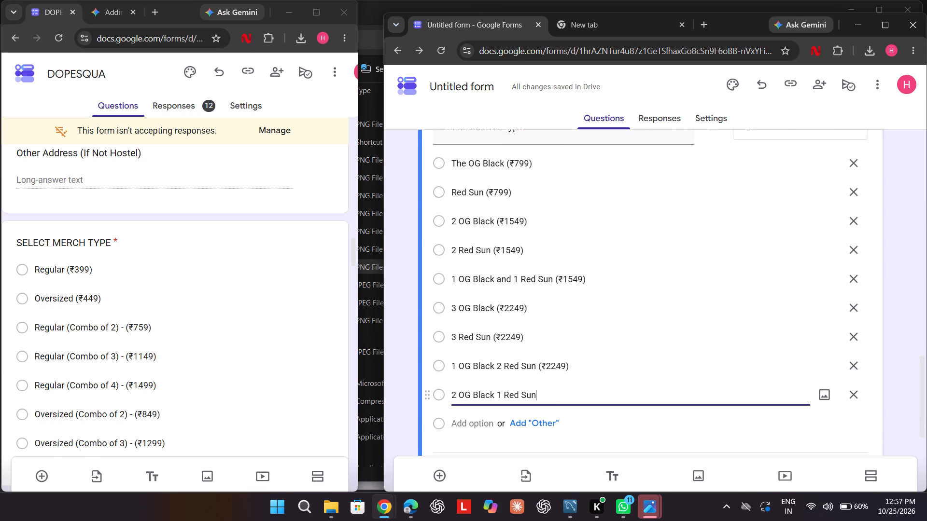
key(space)
key(ctrl+v)
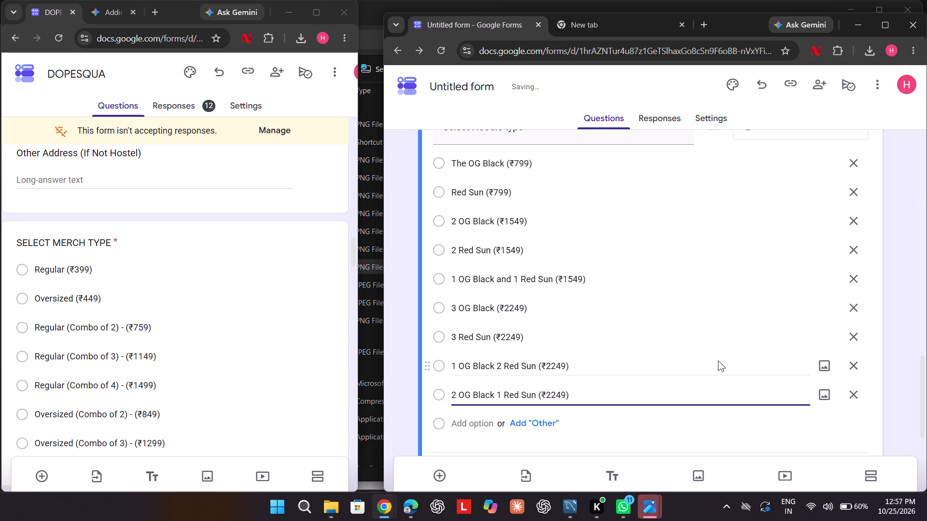
Delete the leftover short-answer "Select Hoodie type" question below the multiple-choice hoodie question.
click(910, 329)
scroll(910, 329, down, 2)
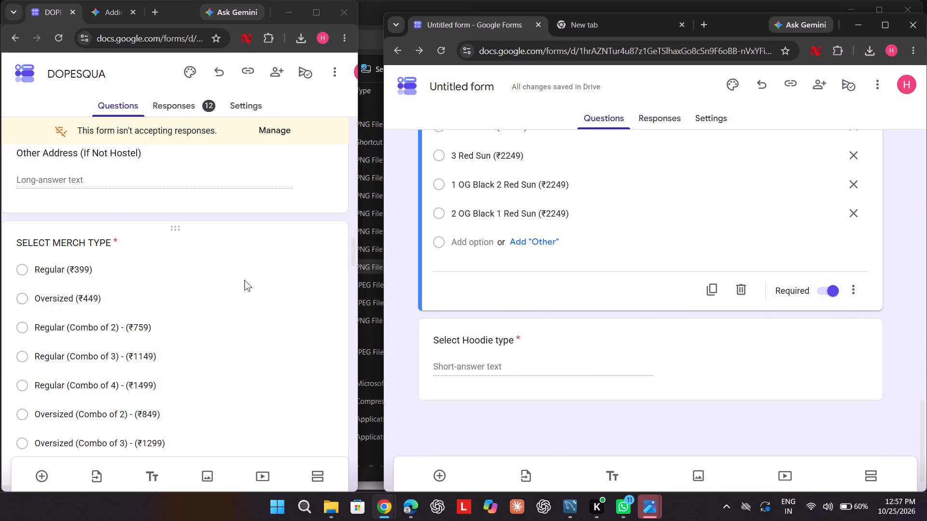
scroll(243, 280, down, 2)
scroll(466, 315, up, 3)
scroll(466, 315, down, 3)
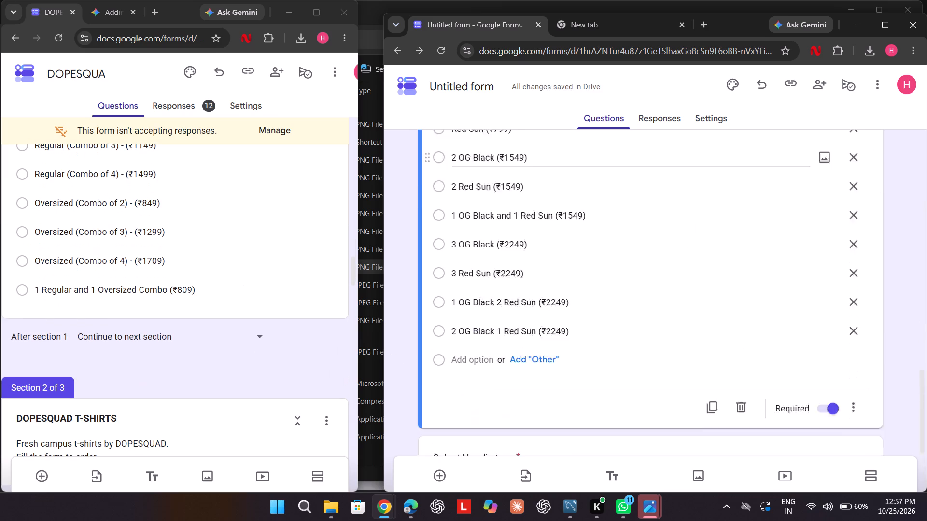
click(570, 366)
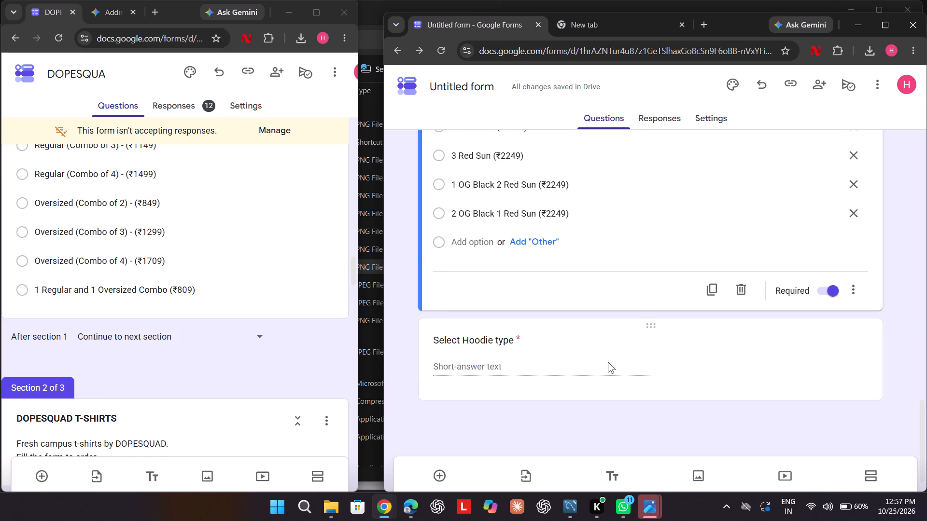
click(702, 358)
click(702, 358)
click(745, 373)
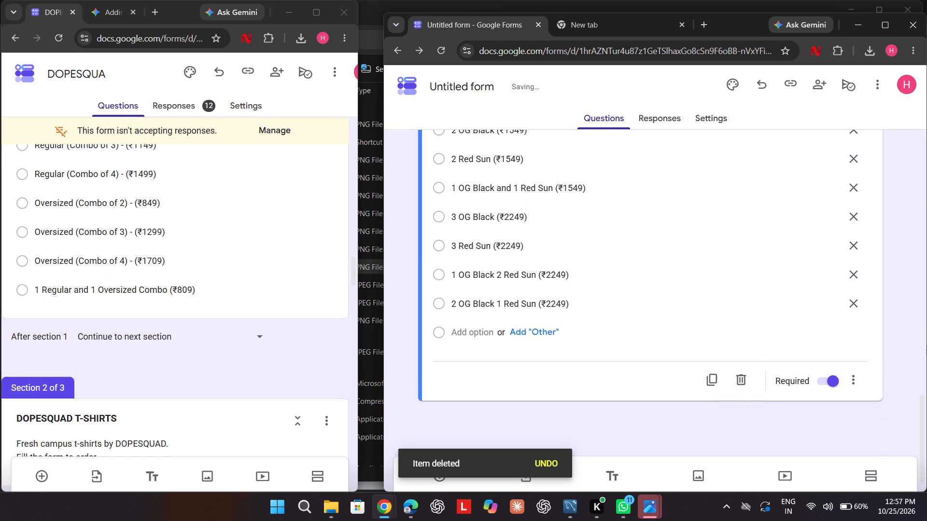
Review the new form's questions, and examine the colour, size and payment sections of the T-SHIRTS form as reference.
scroll(926, 345, up, 9)
scroll(926, 345, down, 4)
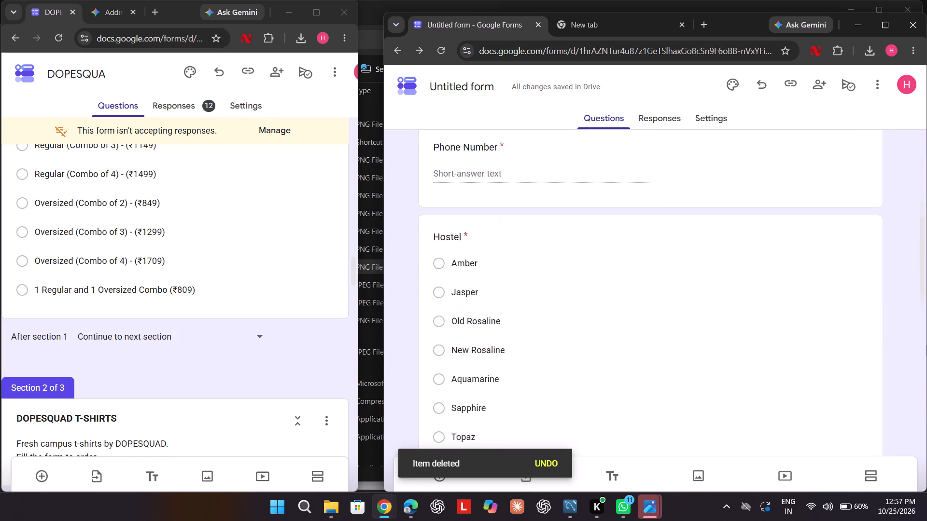
scroll(926, 345, down, 4)
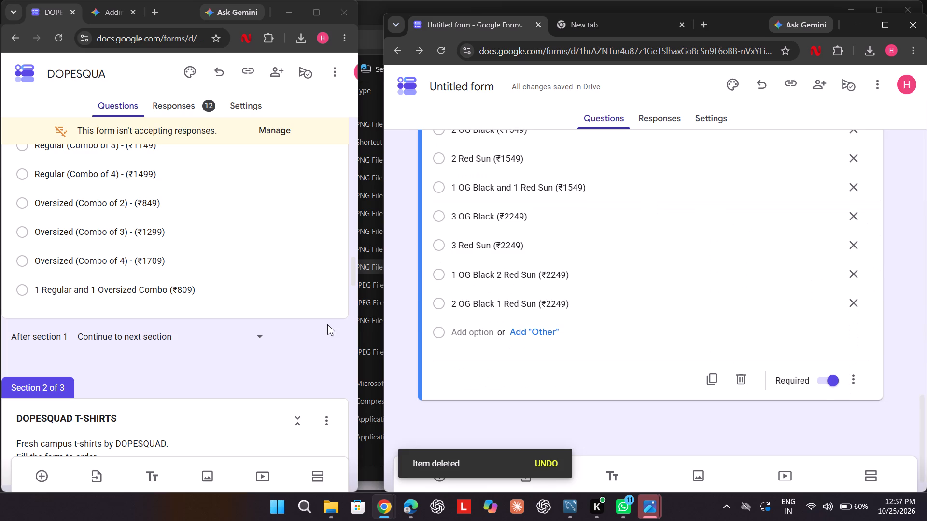
scroll(327, 324, down, 8)
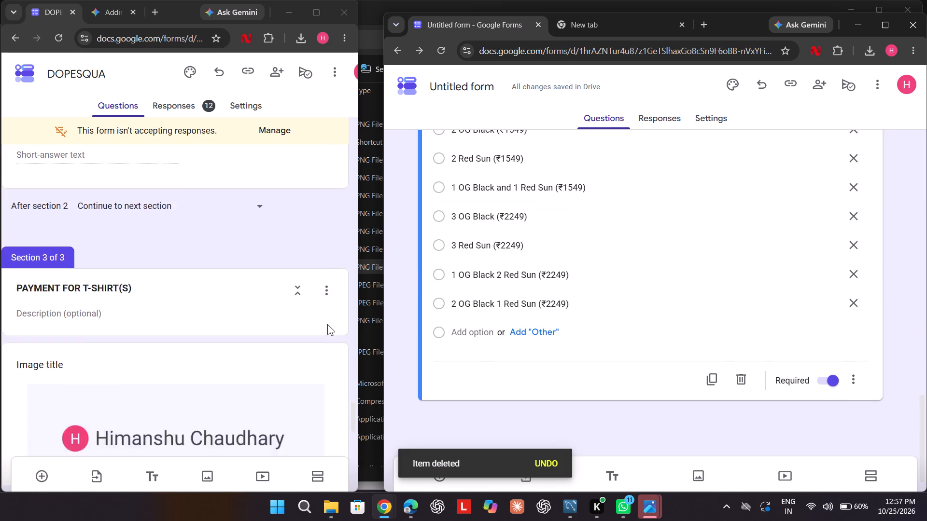
scroll(327, 324, up, 6)
scroll(327, 324, down, 1)
scroll(327, 324, up, 1)
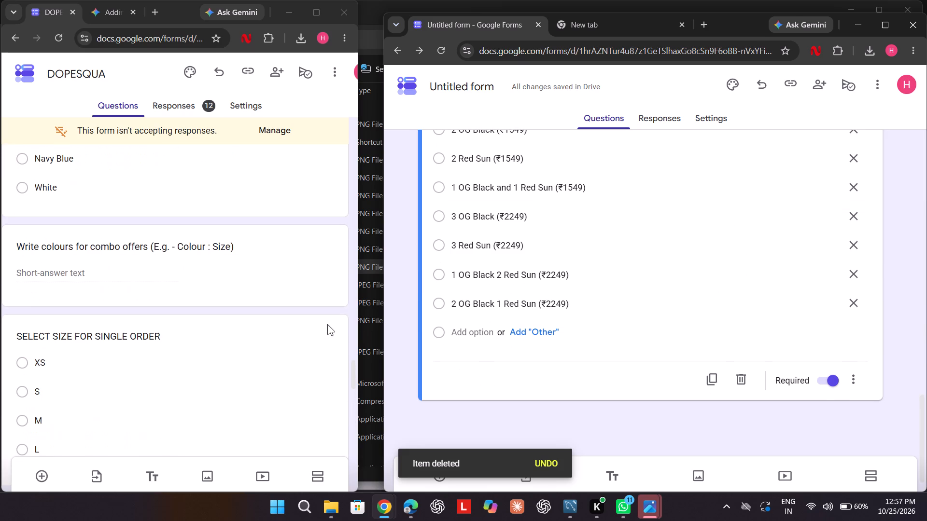
scroll(327, 324, up, 2)
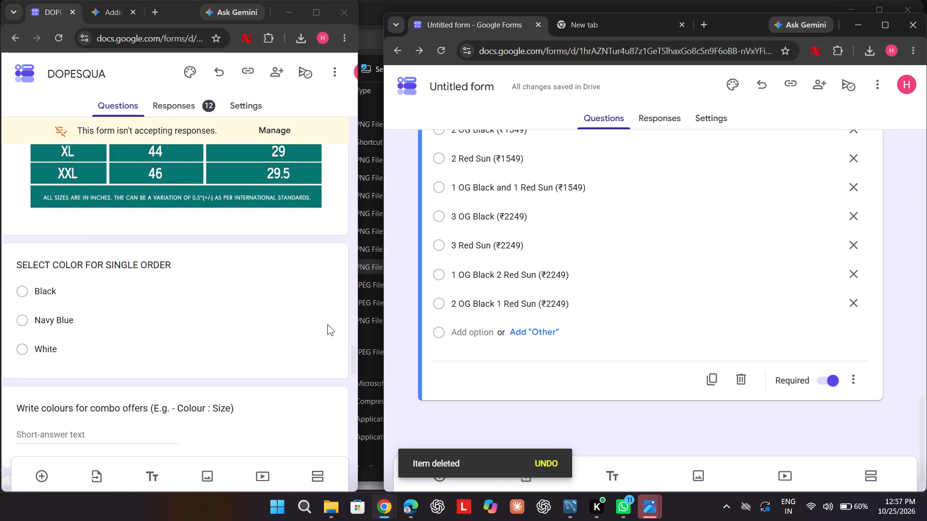
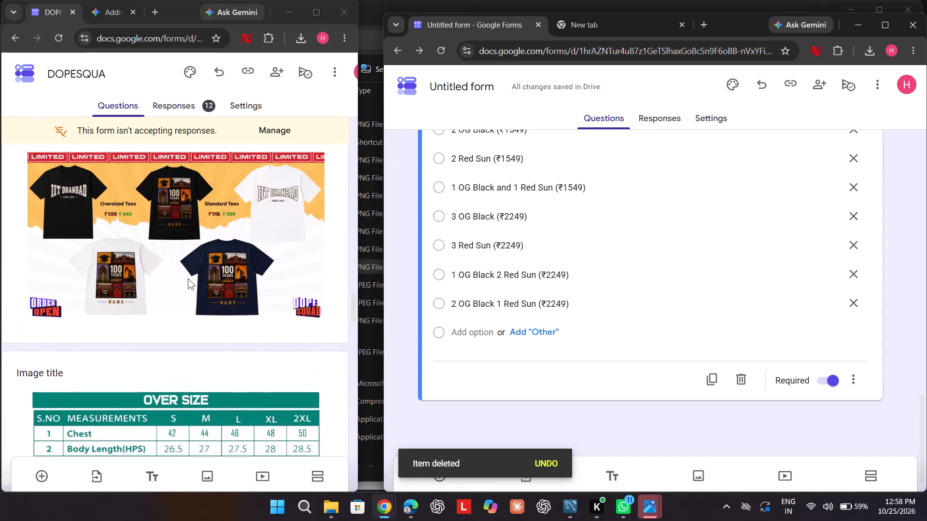
Add a new section after the priced hoodie type question in the hoodies form.
scroll(188, 278, down, 2)
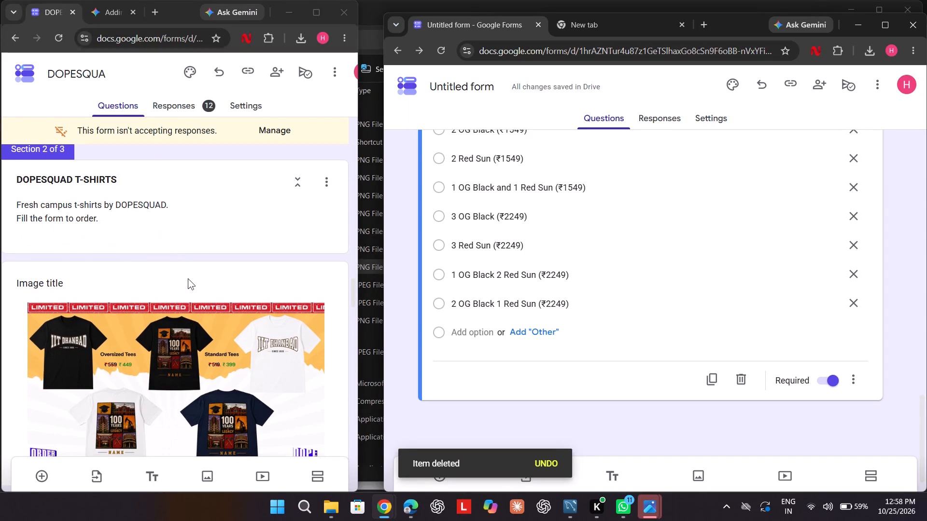
scroll(188, 278, down, 1)
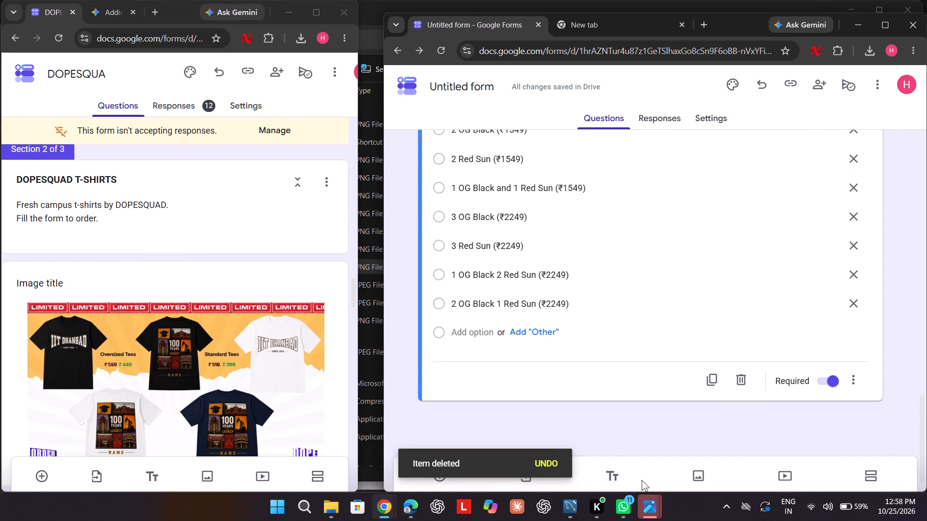
drag(498, 459, 520, 439)
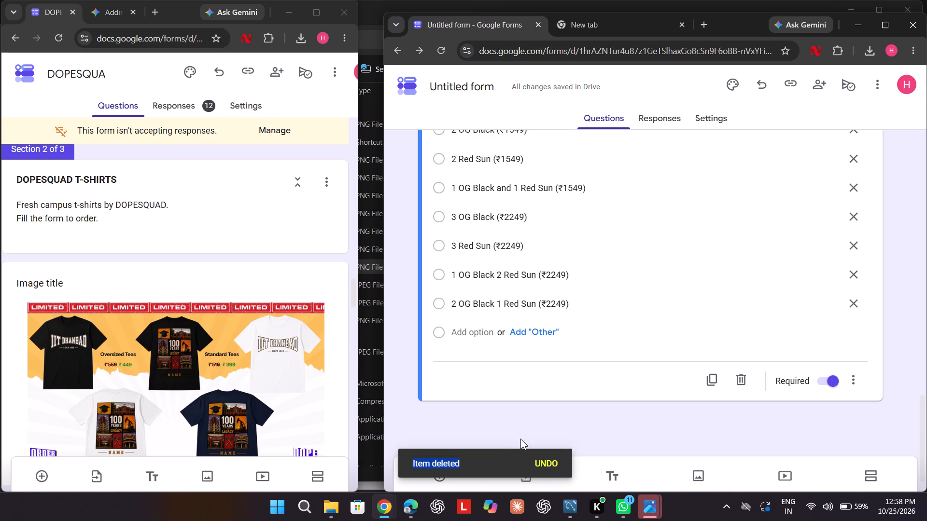
drag(520, 439, 586, 431)
click(586, 431)
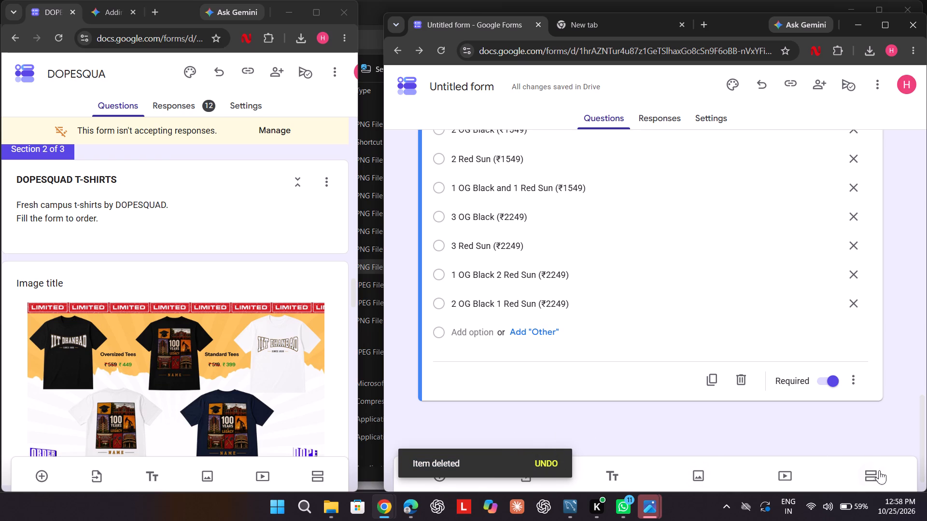
click(880, 484)
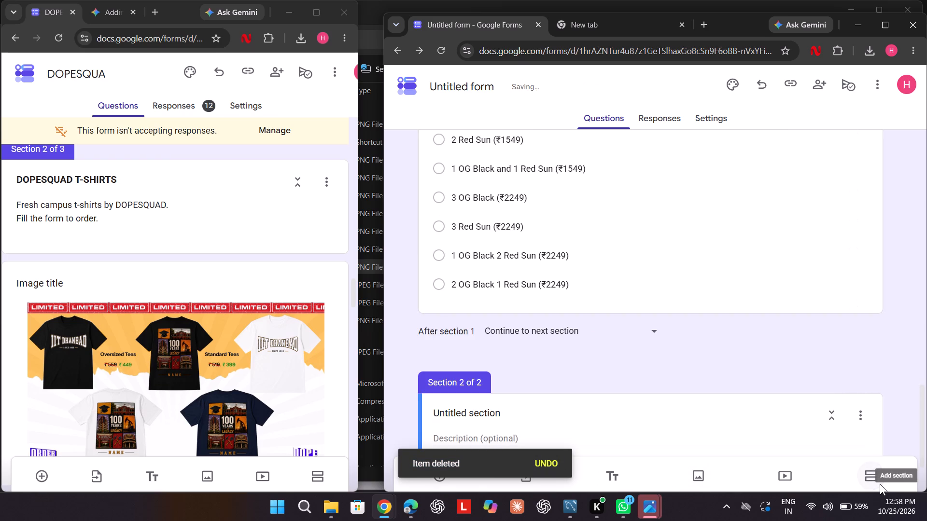
scroll(806, 292, down, 1)
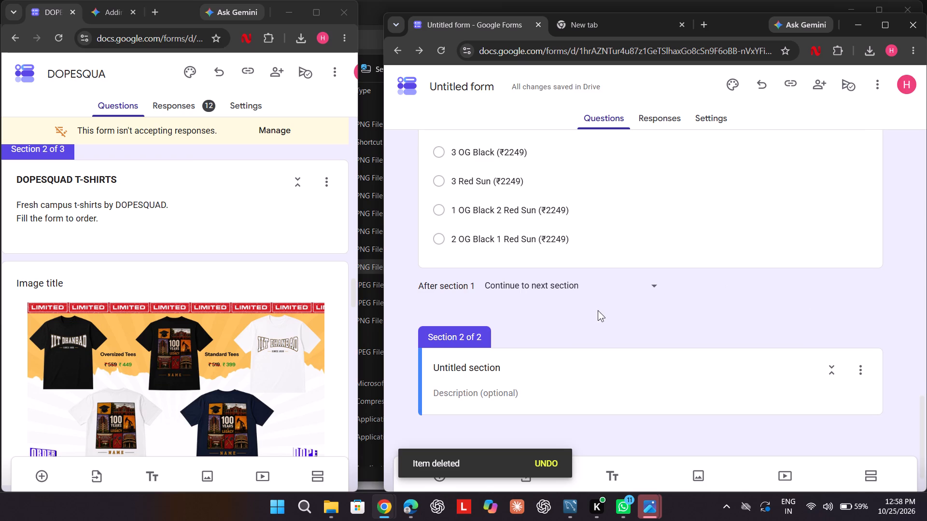
Replace the new section's placeholder title with "Dopesquad Hoodies".
click(506, 376)
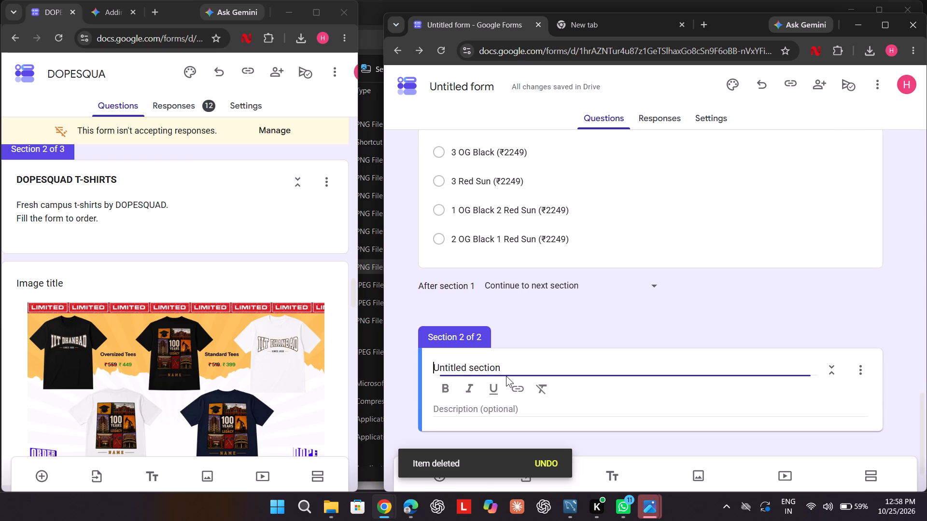
key(d)
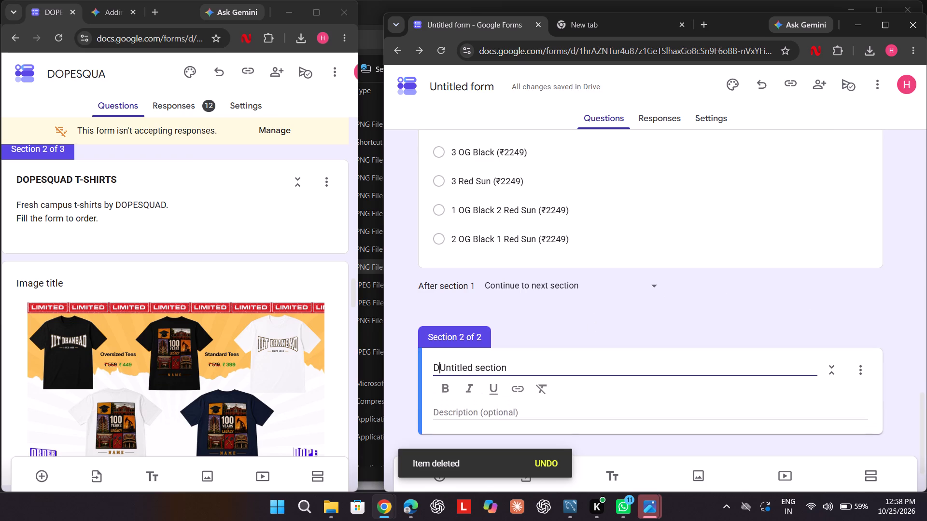
text(ope)
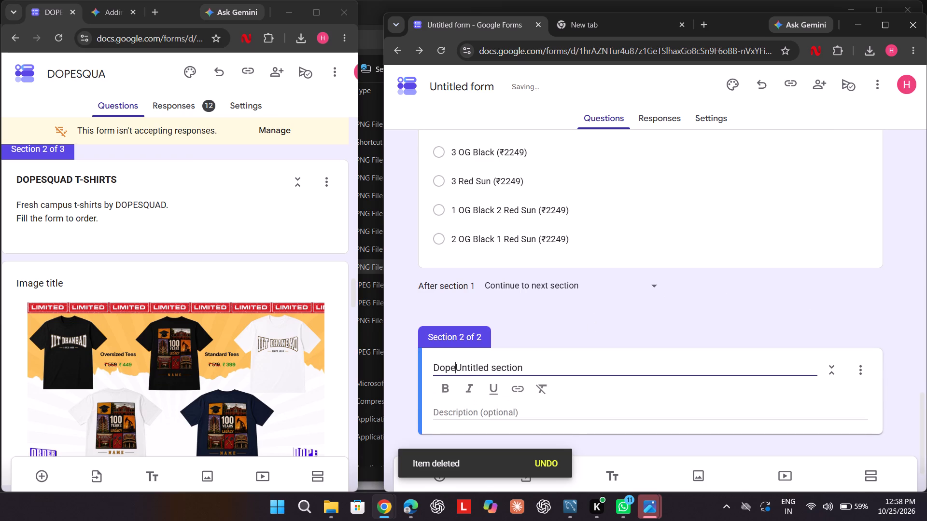
text(squad)
key(space)
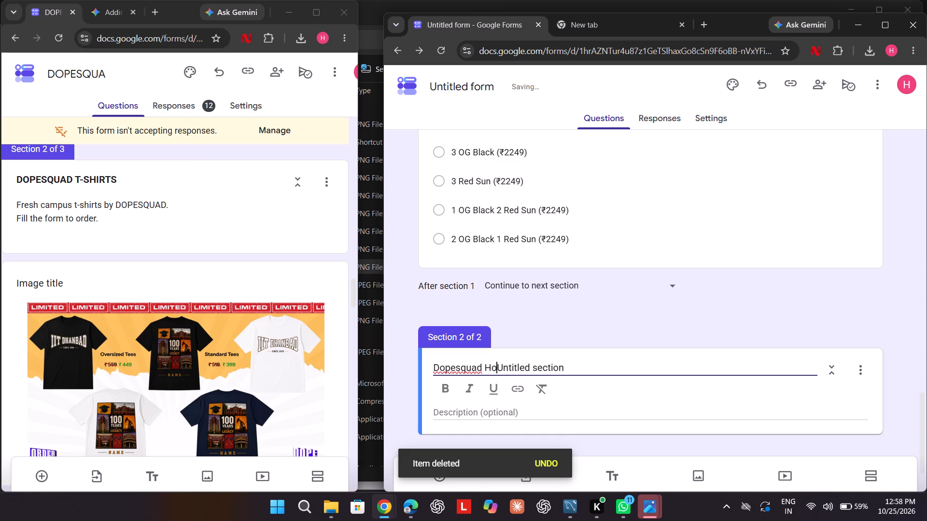
click(576, 367)
drag(576, 367, 529, 364)
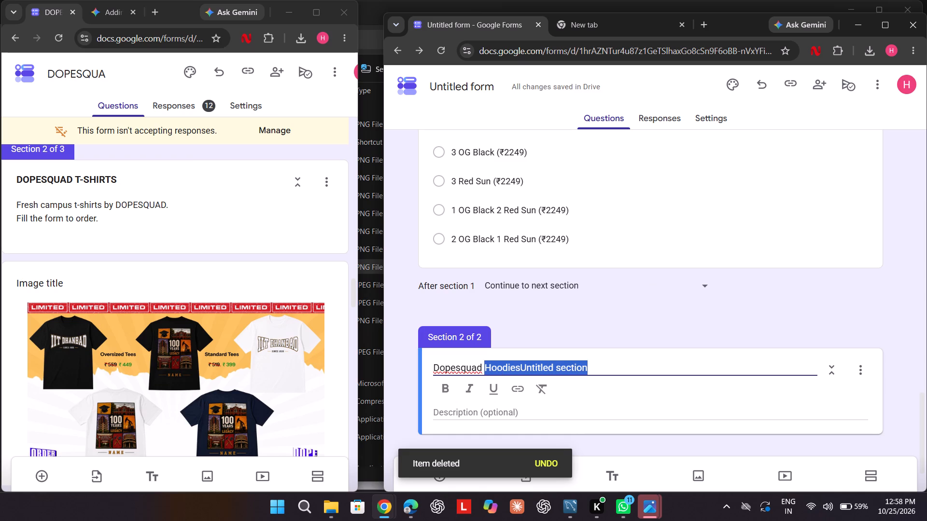
drag(529, 364, 558, 361)
key(BackSpace)
key(BackSpace)
key(BackSpace)
key(BackSpace)
key(BackSpace)
key(BackSpace)
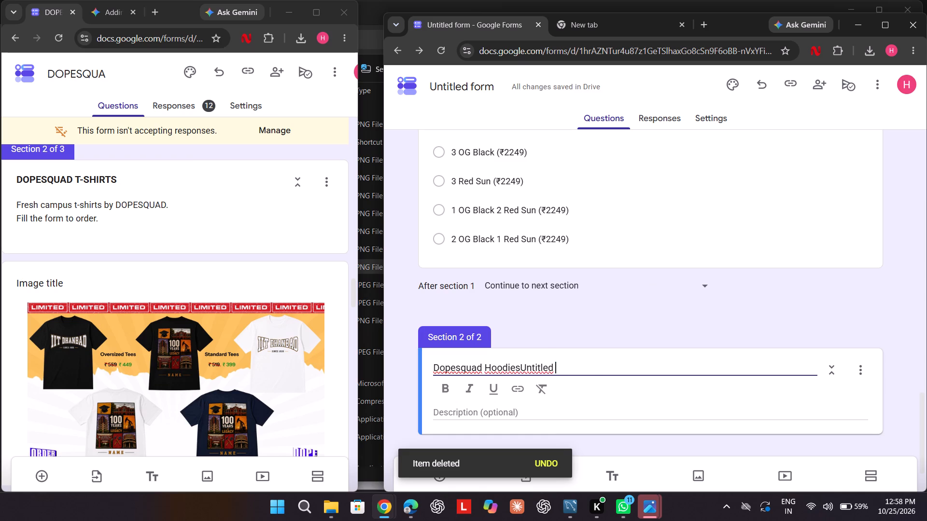
key(BackSpace)
key(BackSpace)
key(BackSpace)
key(BackSpace)
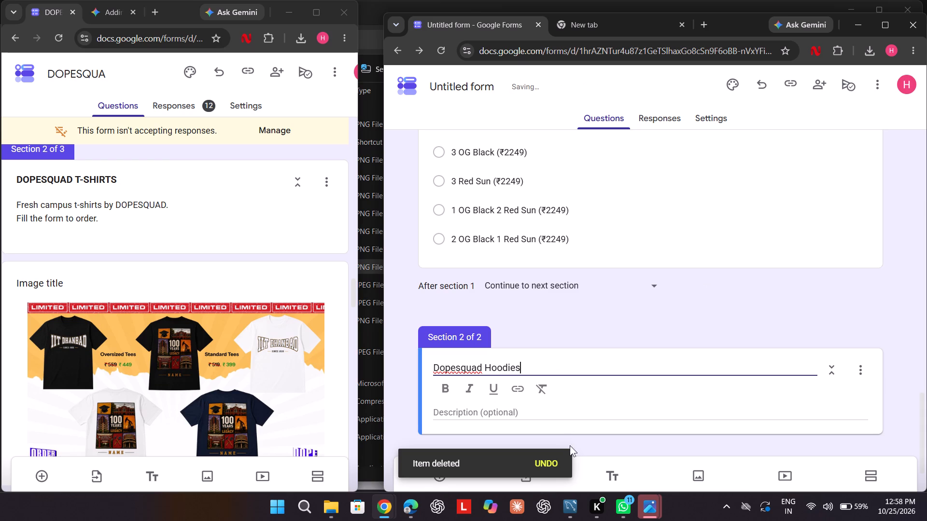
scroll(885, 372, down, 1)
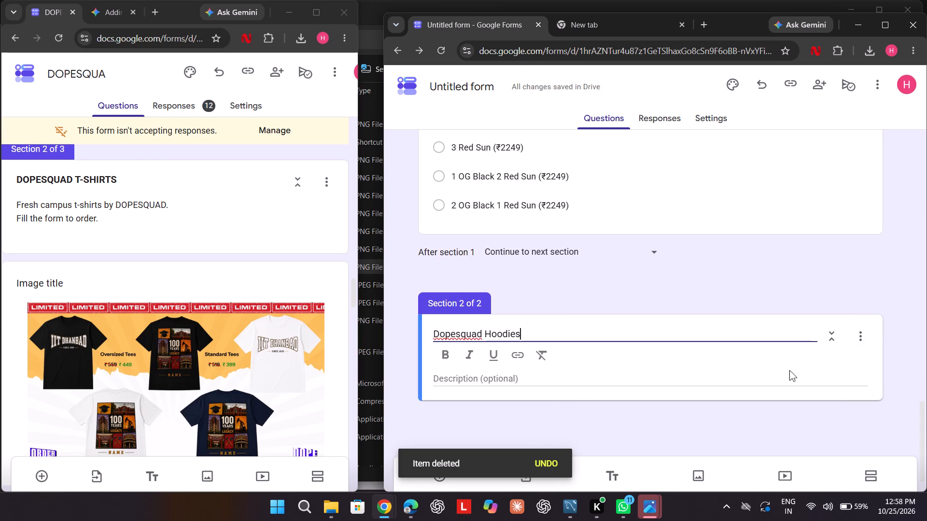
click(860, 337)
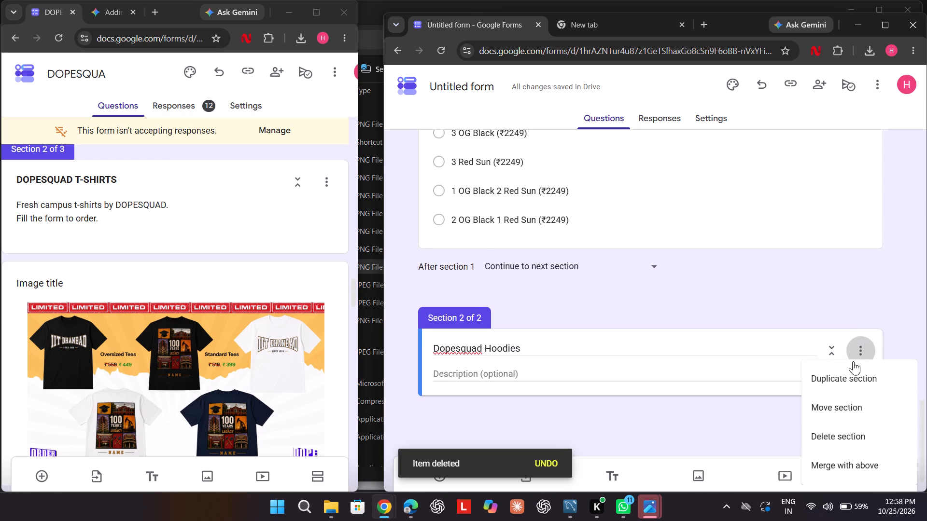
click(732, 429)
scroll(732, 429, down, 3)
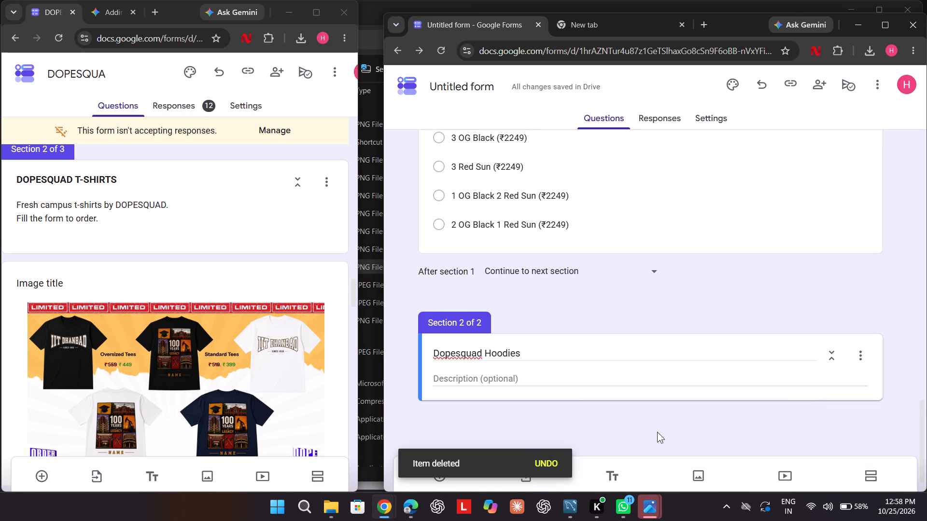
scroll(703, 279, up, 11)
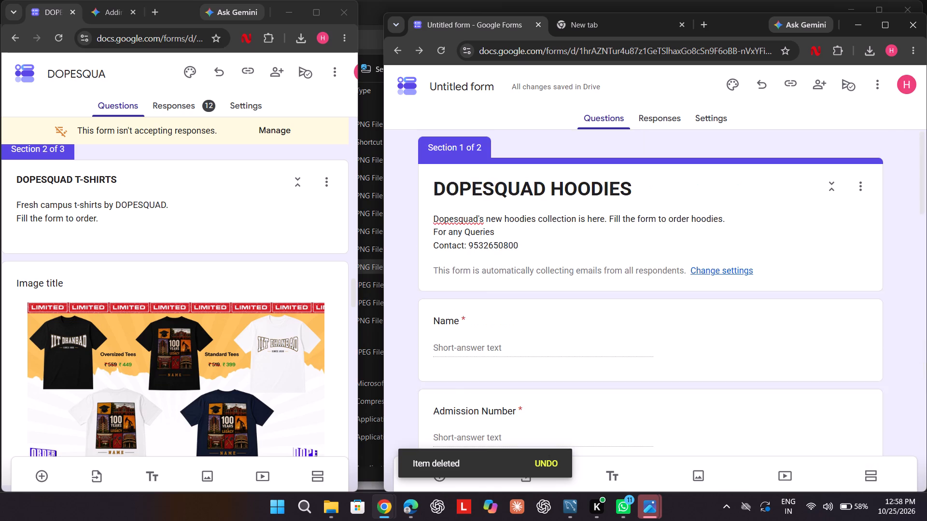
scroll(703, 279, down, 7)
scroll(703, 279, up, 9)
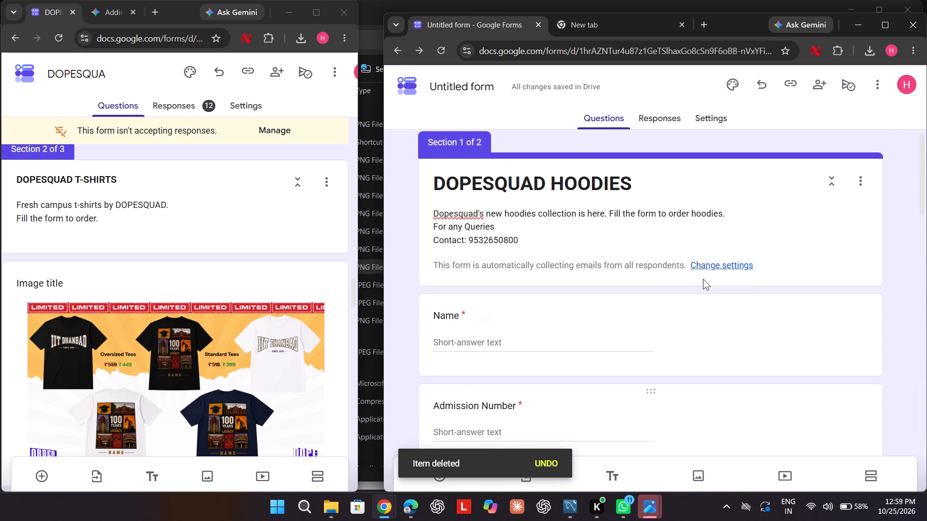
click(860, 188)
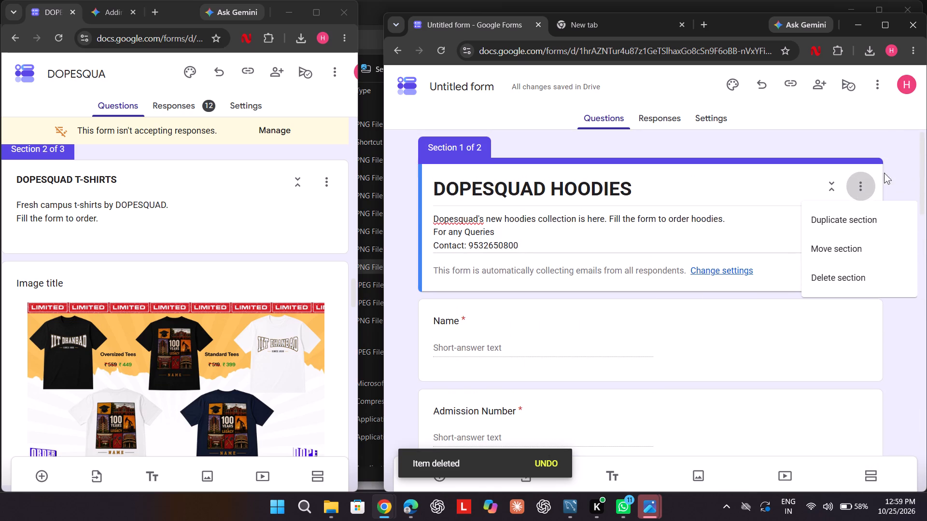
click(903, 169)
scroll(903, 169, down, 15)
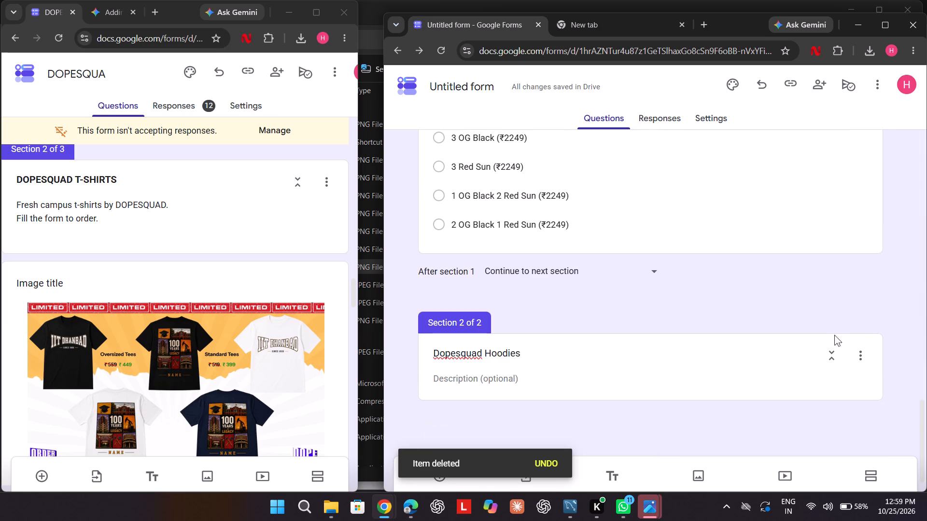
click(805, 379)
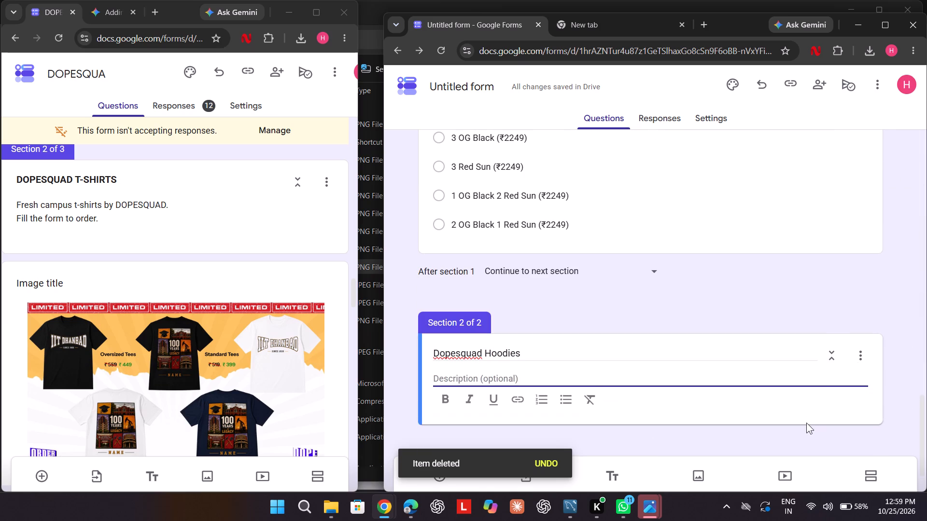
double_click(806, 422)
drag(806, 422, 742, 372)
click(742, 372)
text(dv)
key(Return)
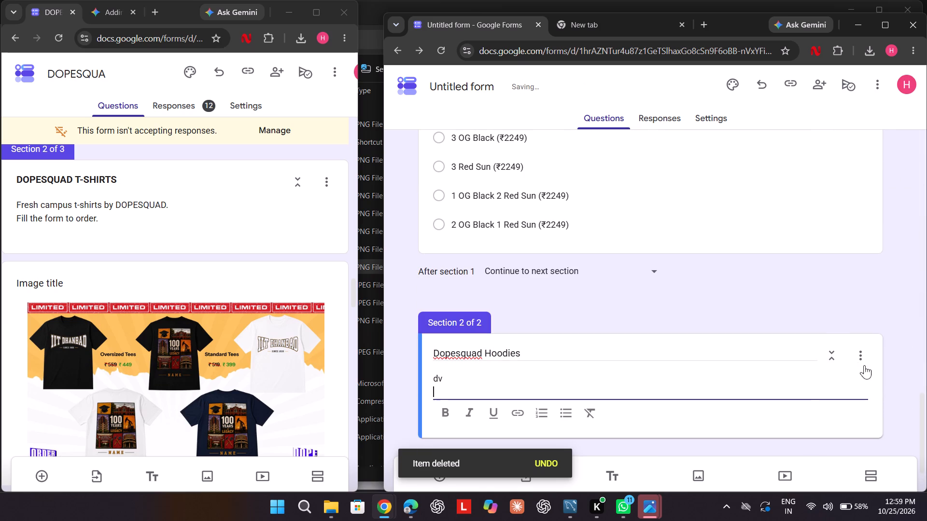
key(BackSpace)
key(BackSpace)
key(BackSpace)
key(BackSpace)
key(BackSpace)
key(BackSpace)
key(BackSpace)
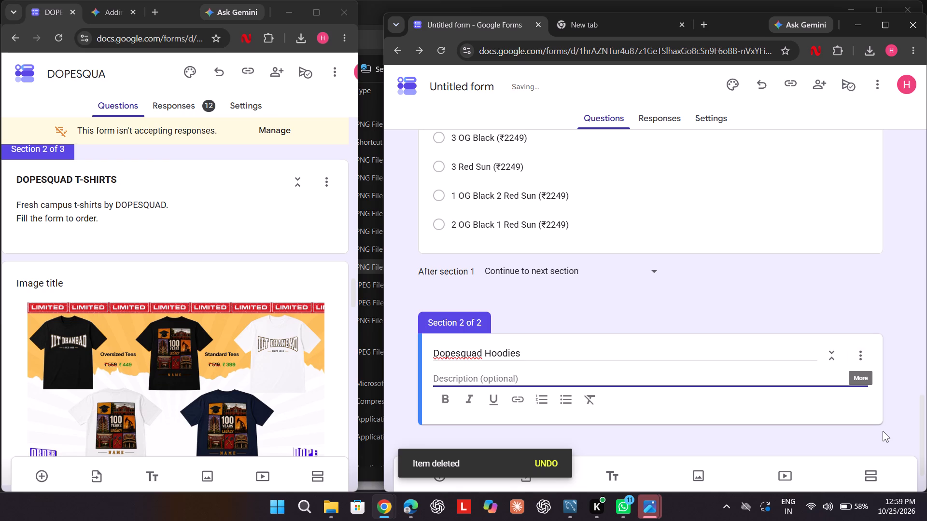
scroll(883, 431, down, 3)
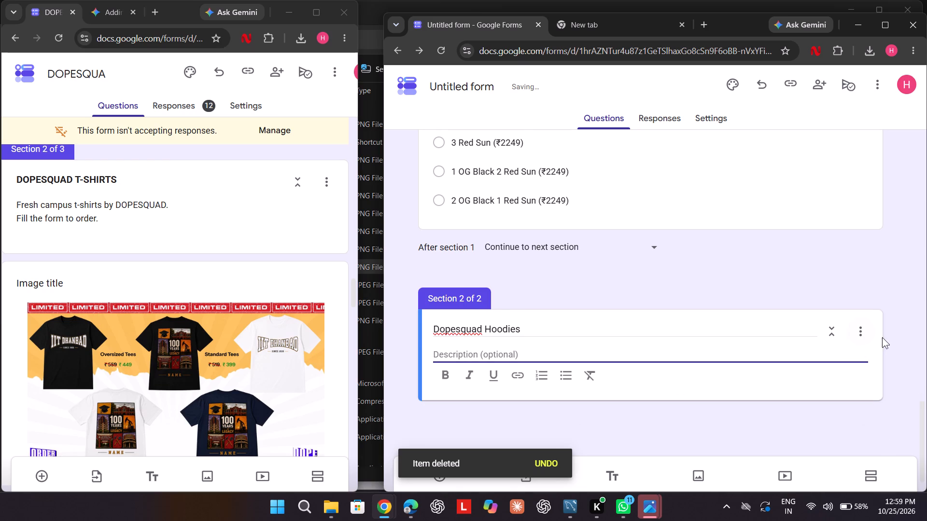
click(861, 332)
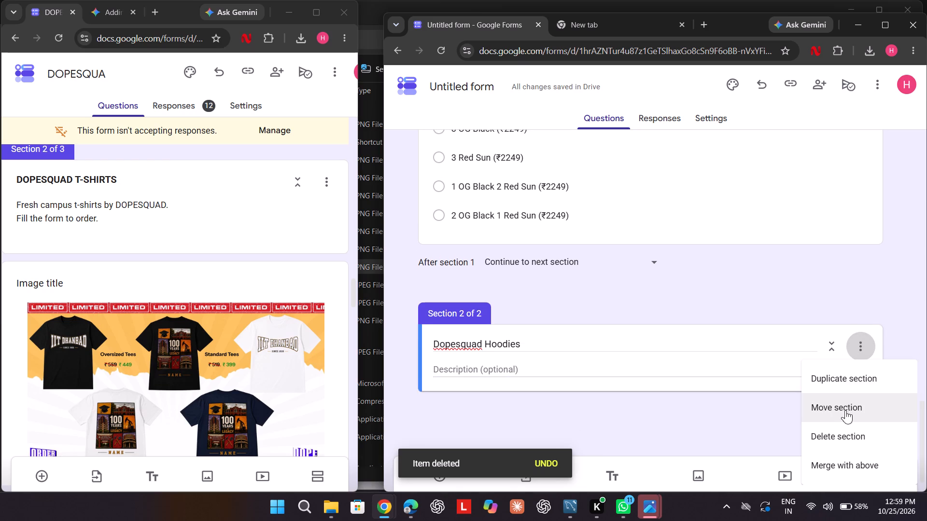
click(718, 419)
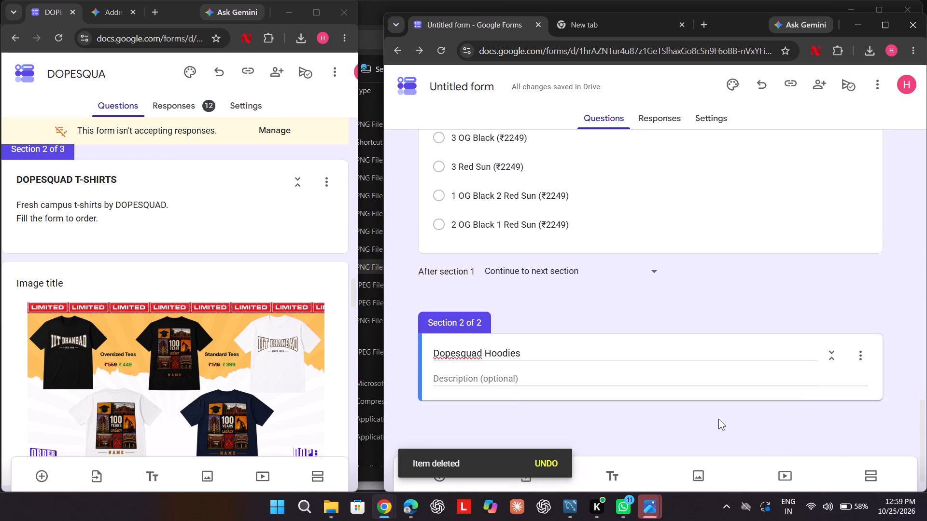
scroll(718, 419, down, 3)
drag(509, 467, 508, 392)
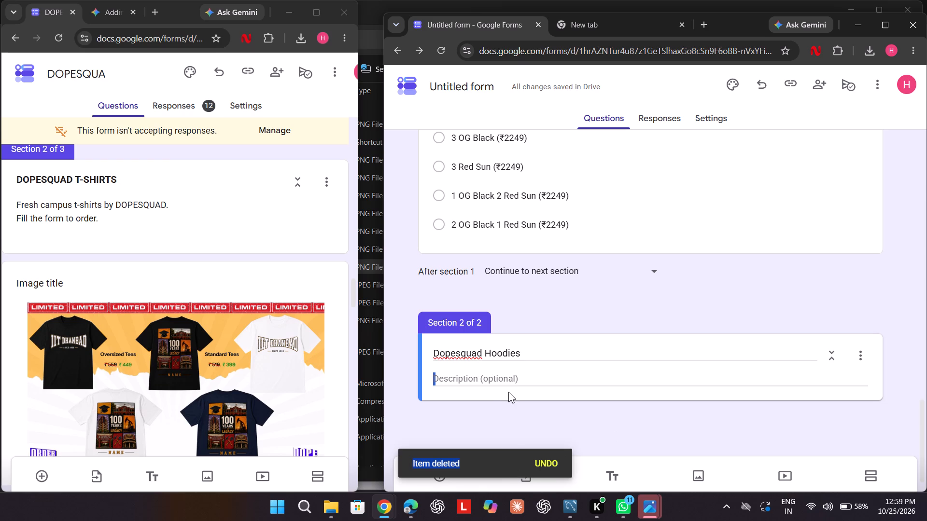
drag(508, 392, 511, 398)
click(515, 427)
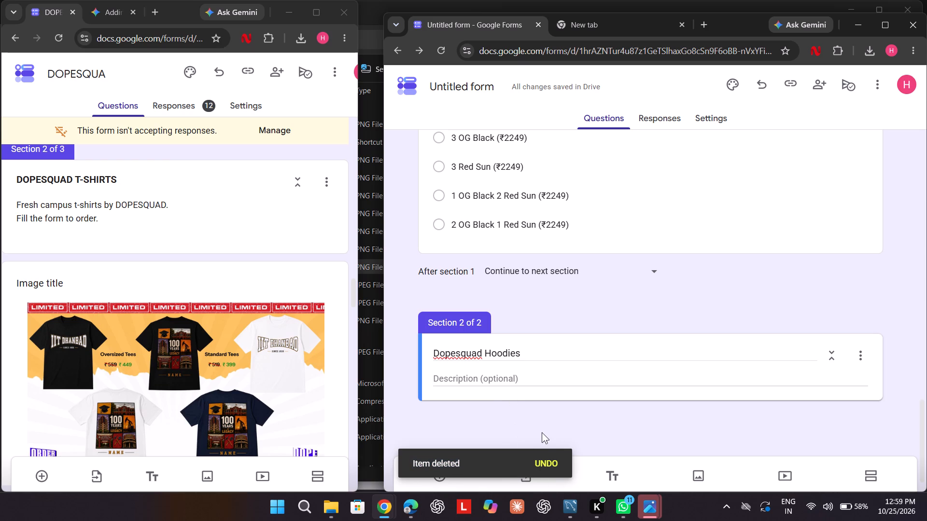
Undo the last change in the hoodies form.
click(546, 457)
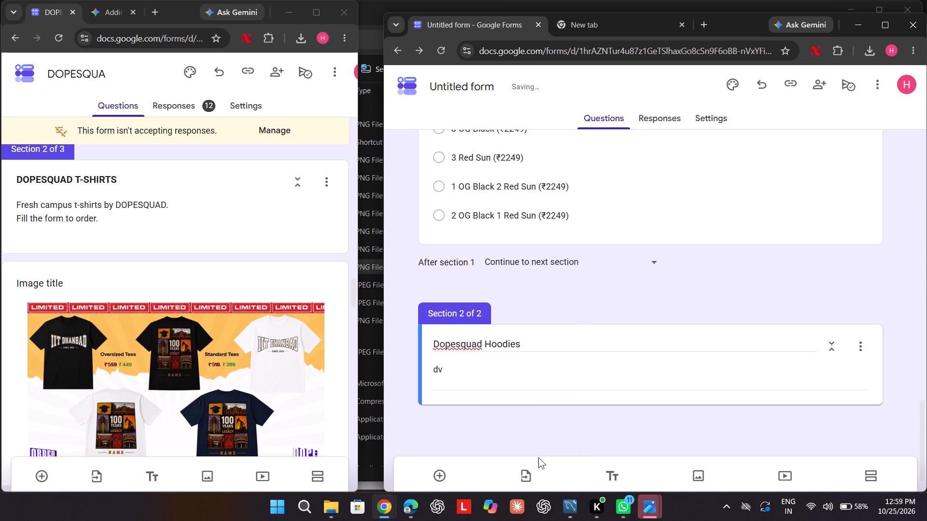
Add a blank multiple-choice question to the "Dopesquad Hoodies" section.
click(440, 472)
scroll(518, 372, down, 1)
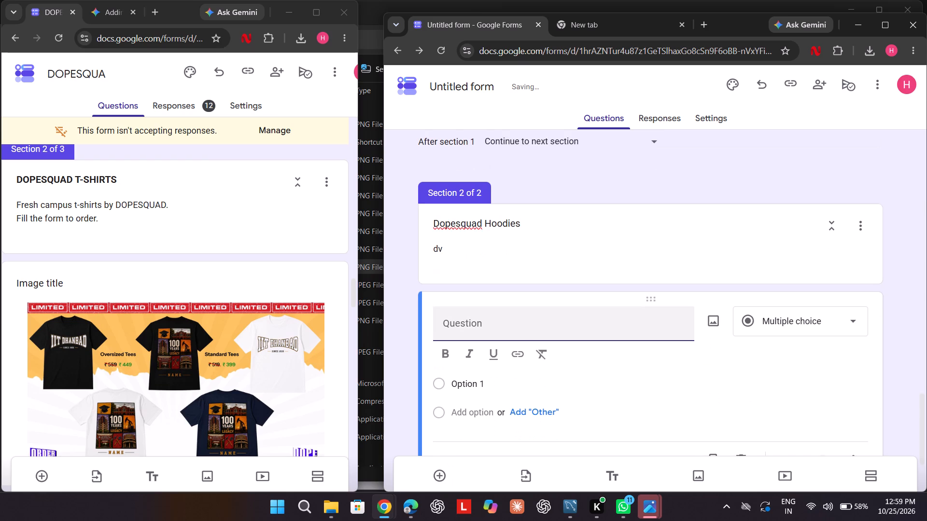
scroll(528, 334, down, 1)
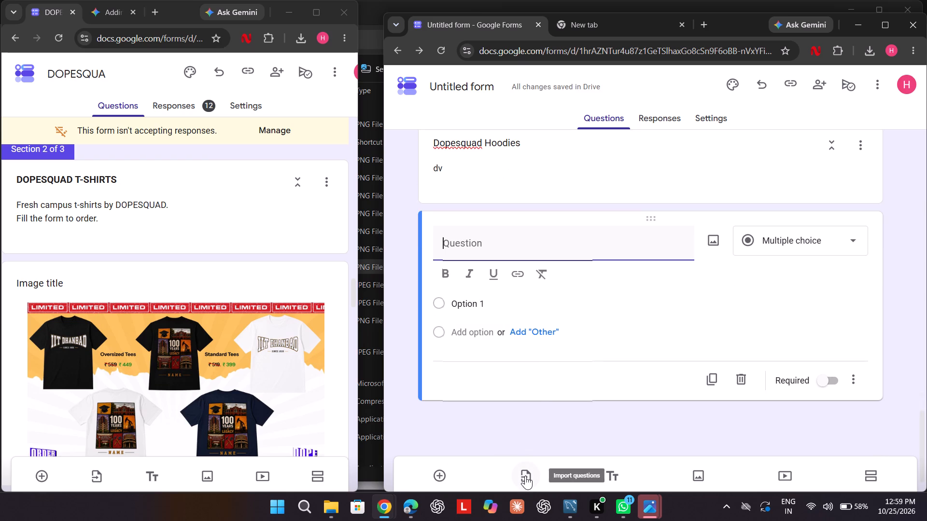
Clear the stray text "dv" from the "Dopesquad Hoodies" section description.
click(475, 160)
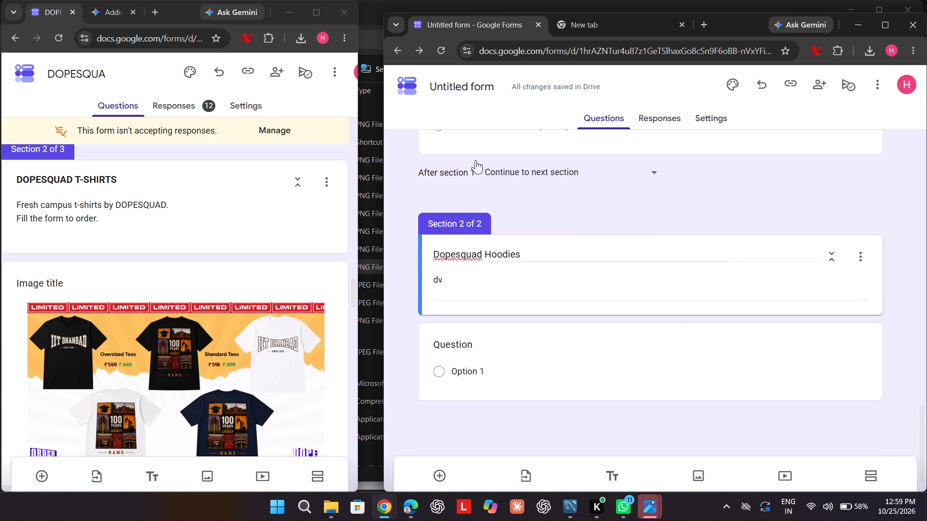
click(484, 267)
double_click(480, 294)
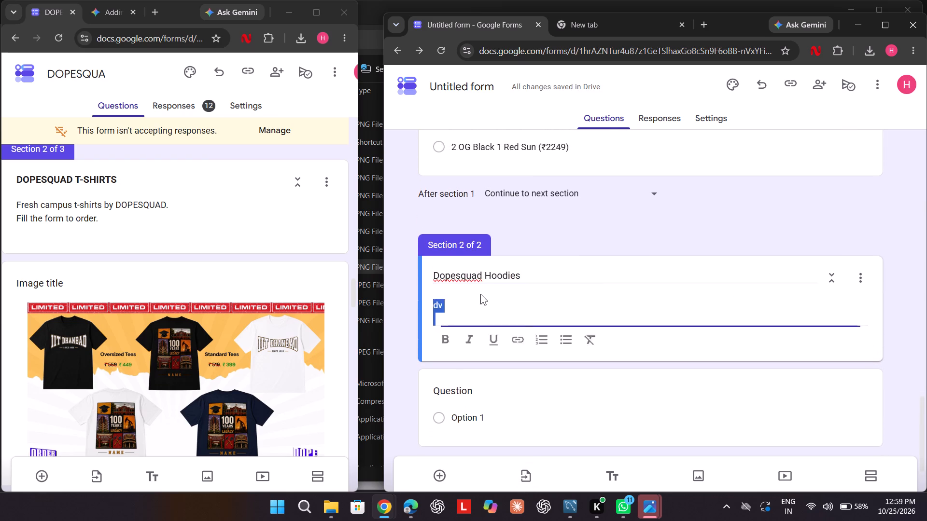
click(477, 316)
key(BackSpace)
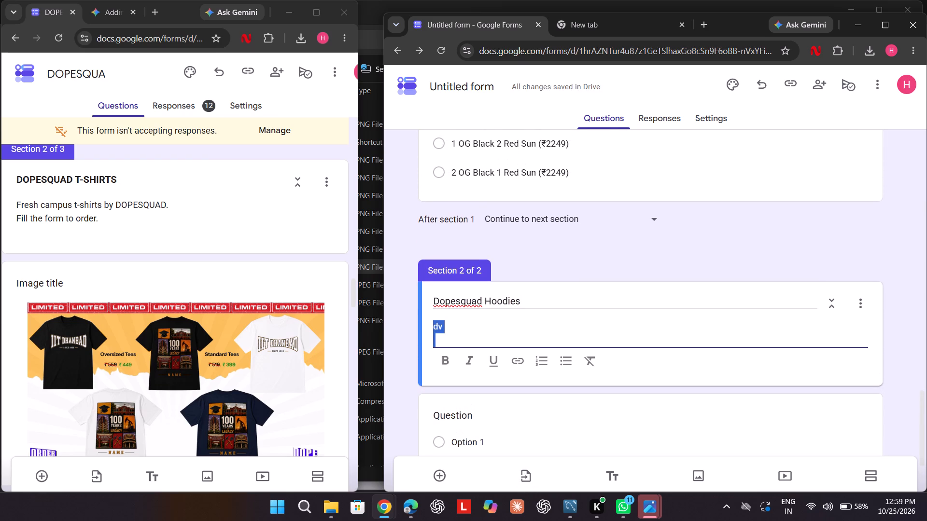
scroll(467, 395, down, 1)
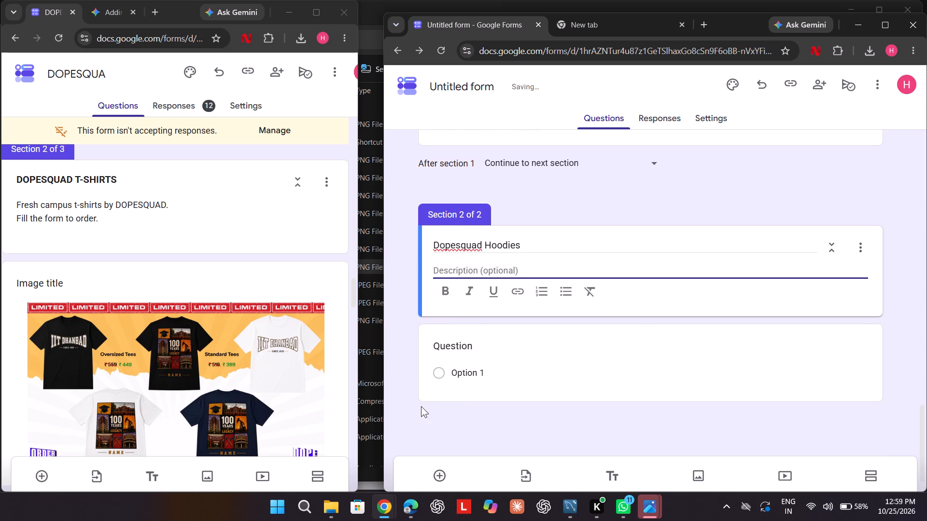
click(421, 406)
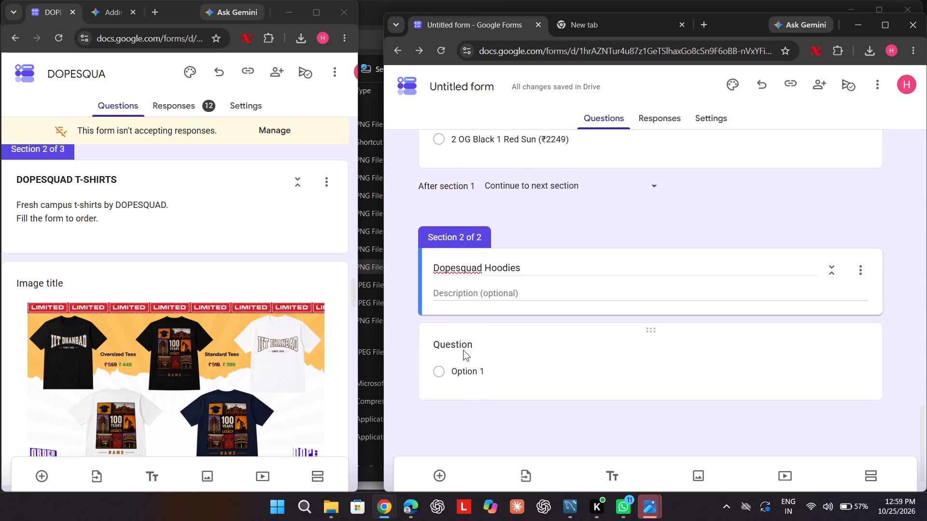
Open the blank question for editing and examine the T-SHIRTS form's section 2 images, colour and size questions as reference.
click(472, 344)
scroll(101, 331, down, 1)
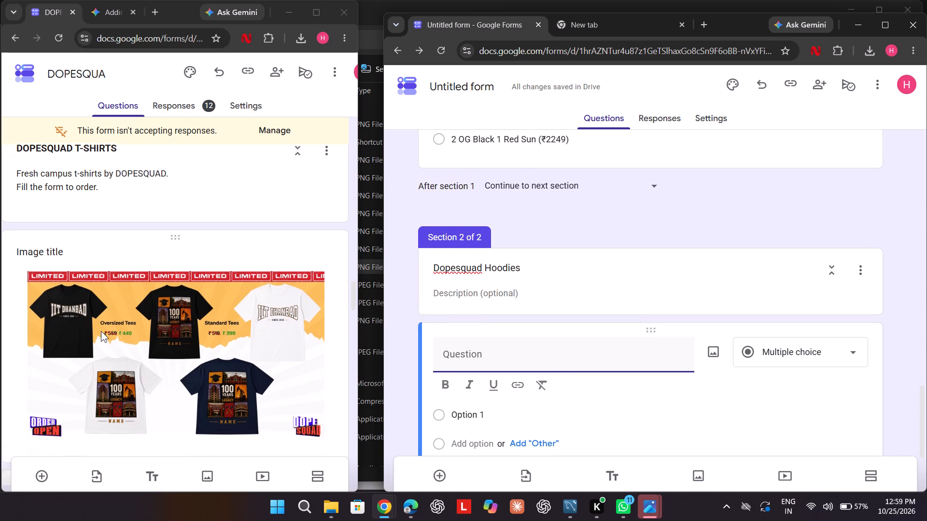
scroll(101, 331, down, 2)
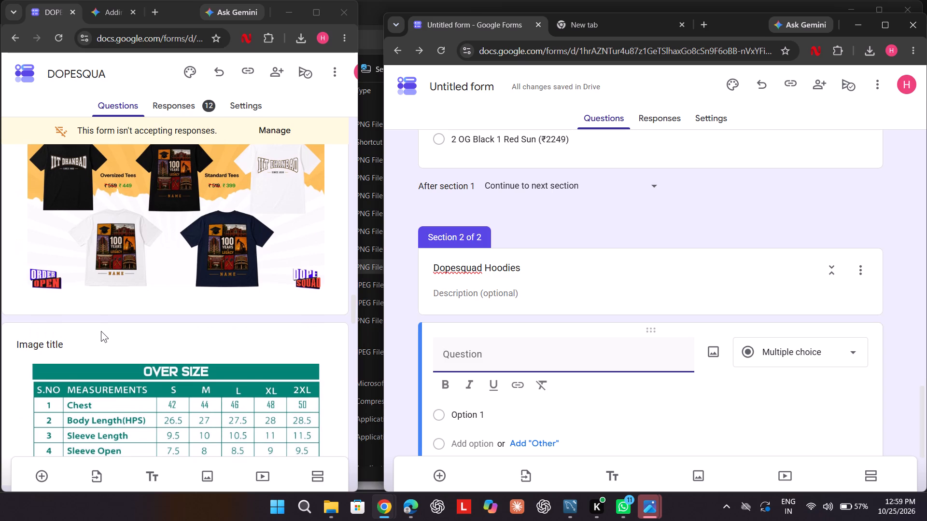
scroll(101, 331, down, 4)
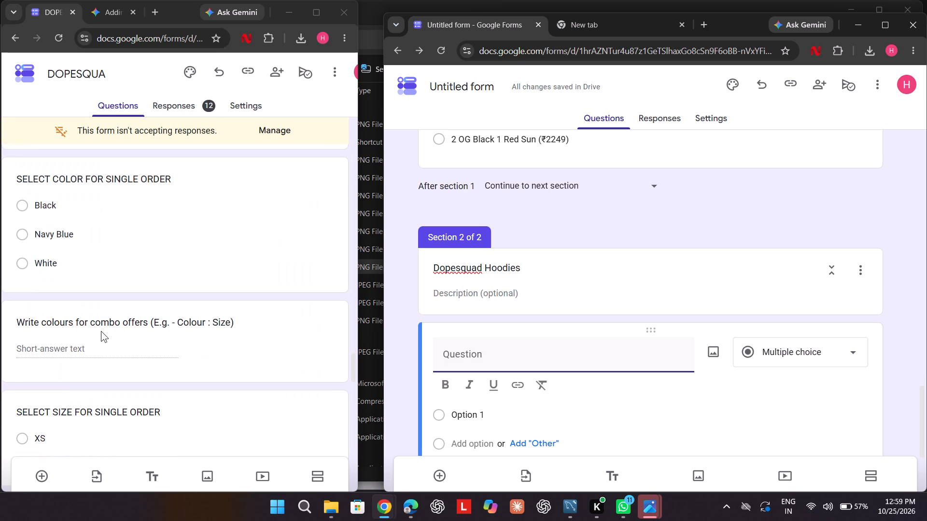
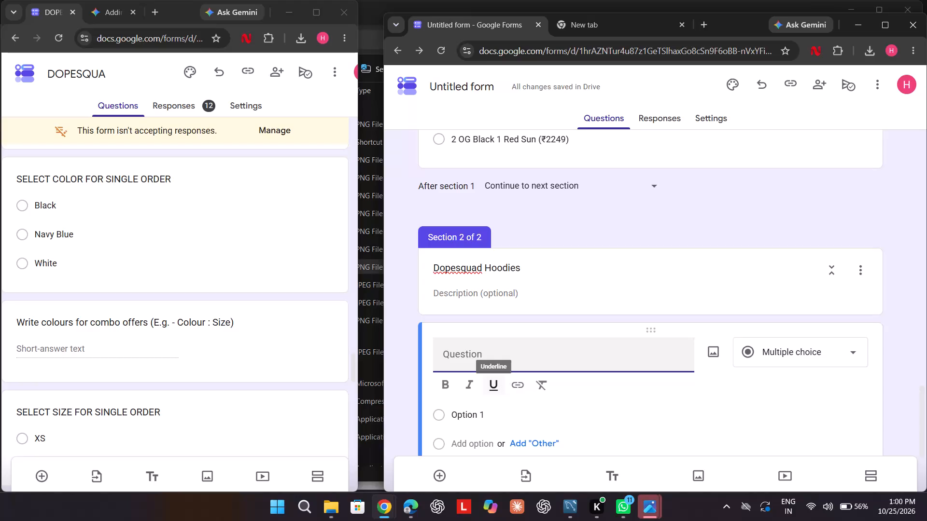
Title the blank multiple-choice question "Select colour for RED SUN Hoodie".
text(elect c=)
key(BackSpace)
key(BackSpace)
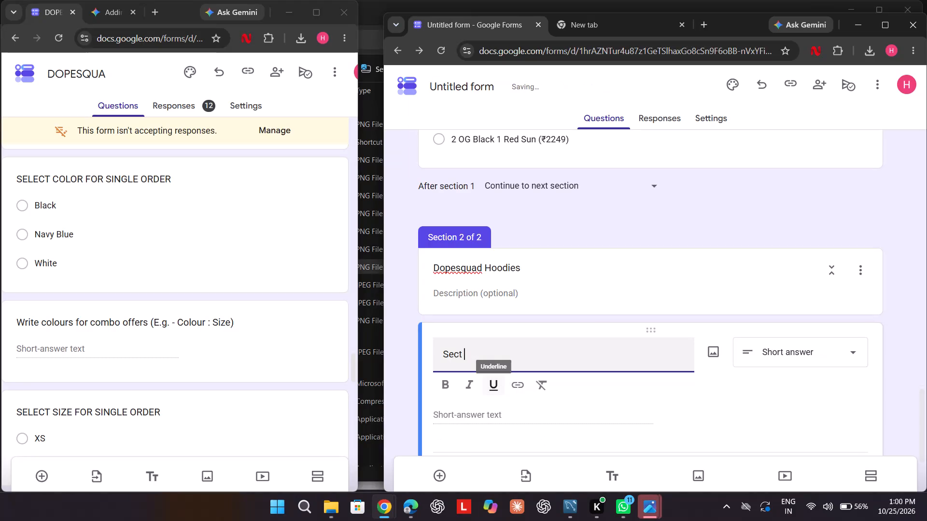
key(BackSpace)
key(BackSpace)
key(BackSpace)
text(lect colour for)
key(space)
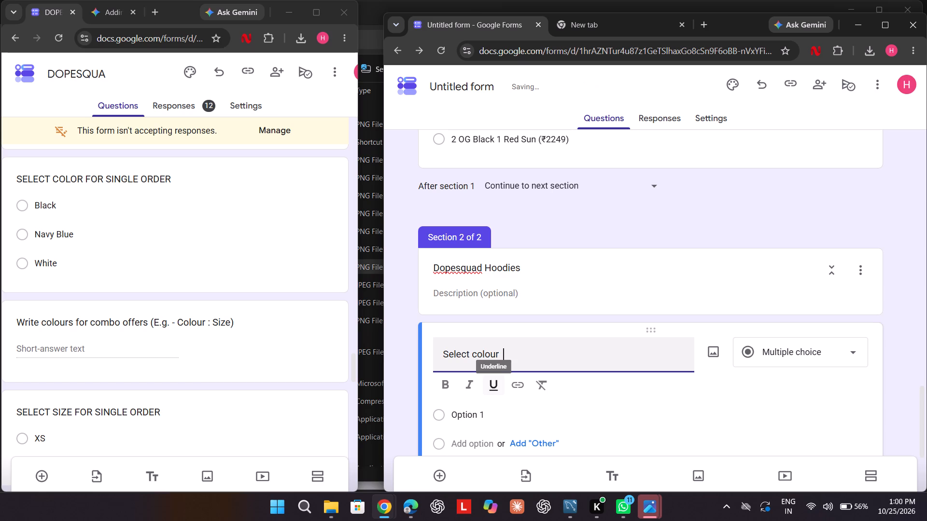
key(BackSpace)
text(for)
key(space)
text(RED)
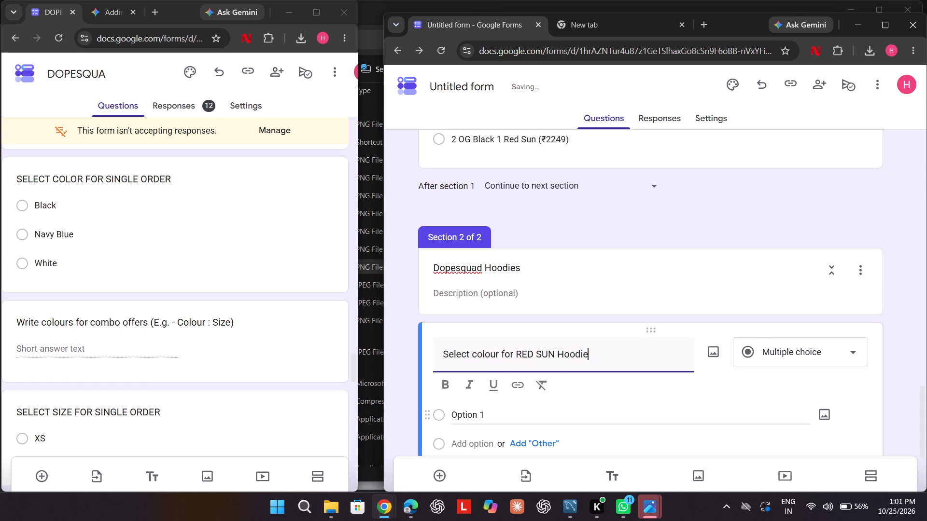
Name the first option of the RED SUN Hoodie colour question "White".
double_click(470, 412)
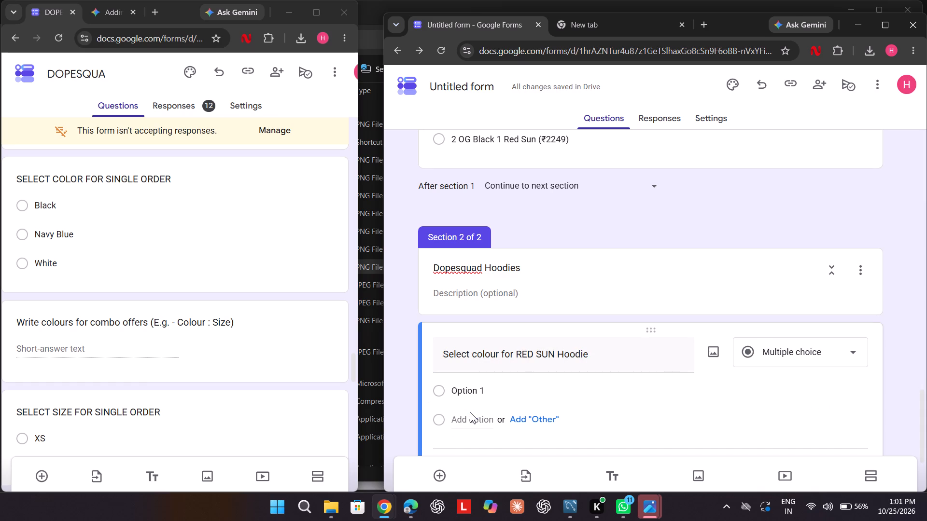
double_click(471, 398)
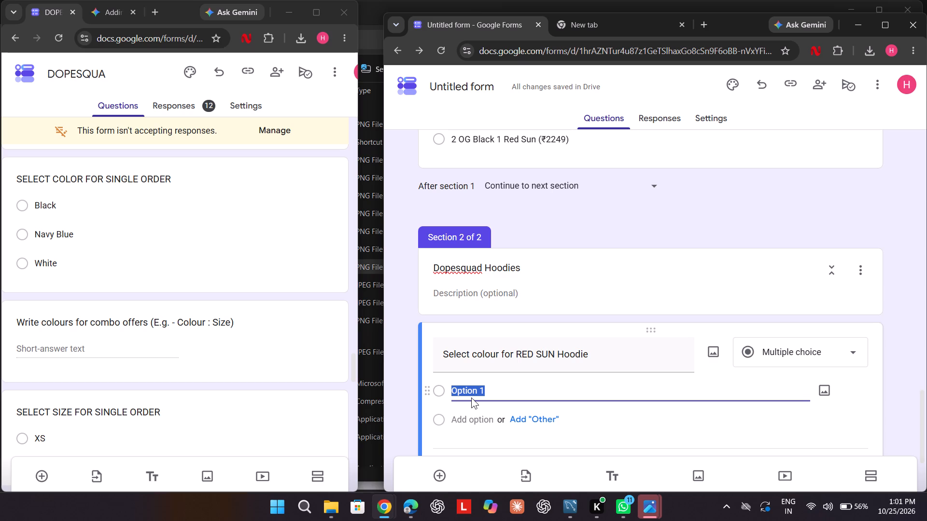
key(e)
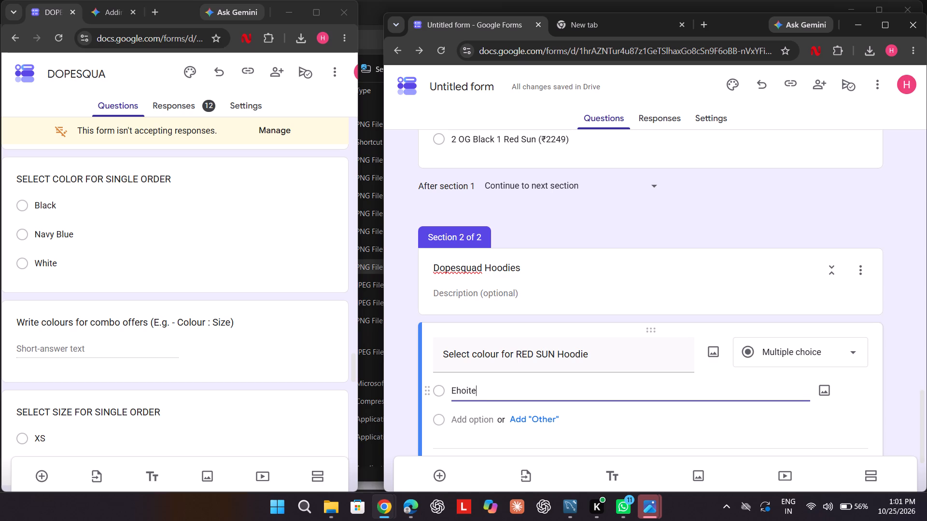
key(BackSpace)
key(BackSpace)
key(BackSpace)
key(BackSpace)
key(BackSpace)
key(BackSpace)
key(BackSpace)
key(BackSpace)
key(BackSpace)
key(BackSpace)
key(w)
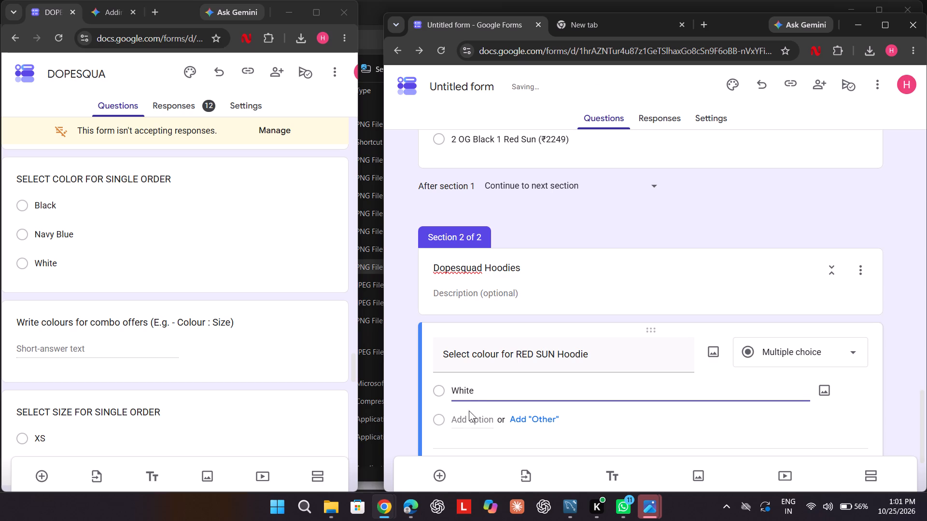
Add "Navy" and "Black" as the second and third options of the RED SUN Hoodie colour question.
click(468, 420)
text(avy)
scroll(453, 452, down, 1)
double_click(474, 397)
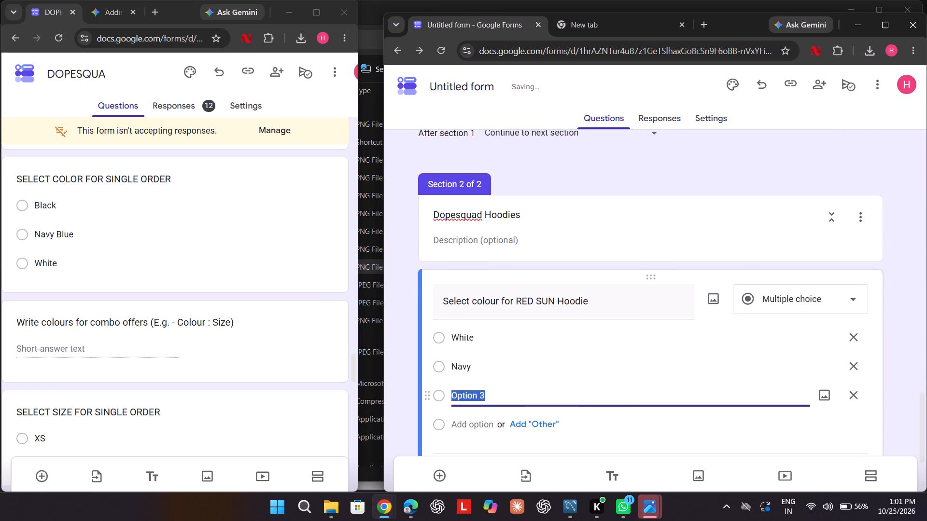
text(lue)
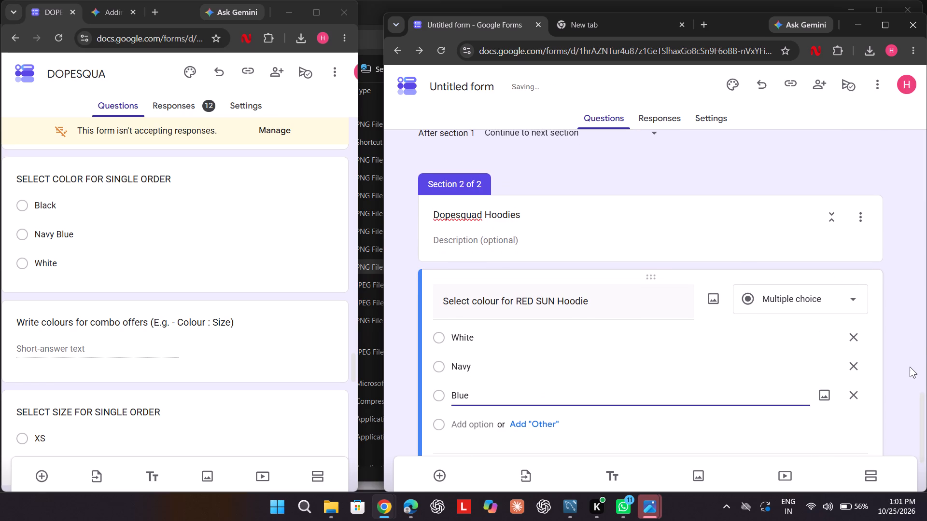
double_click(463, 400)
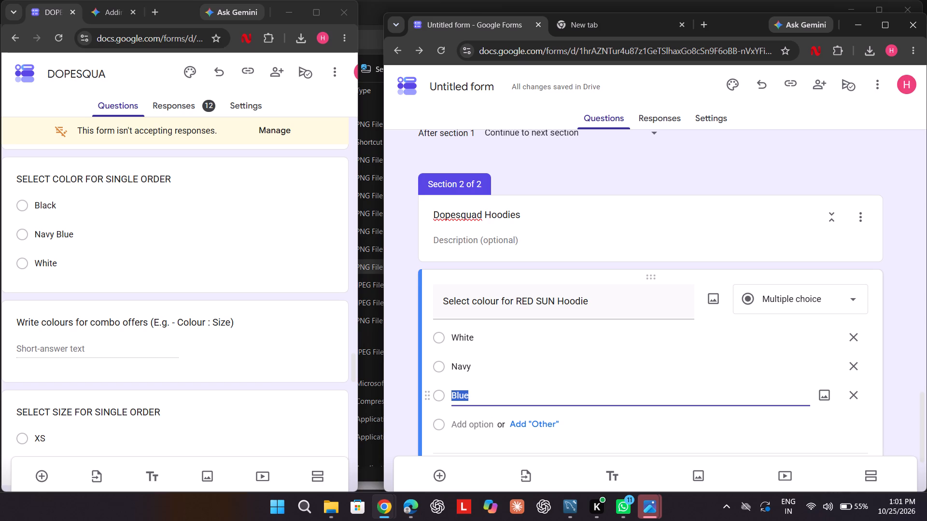
text(lack)
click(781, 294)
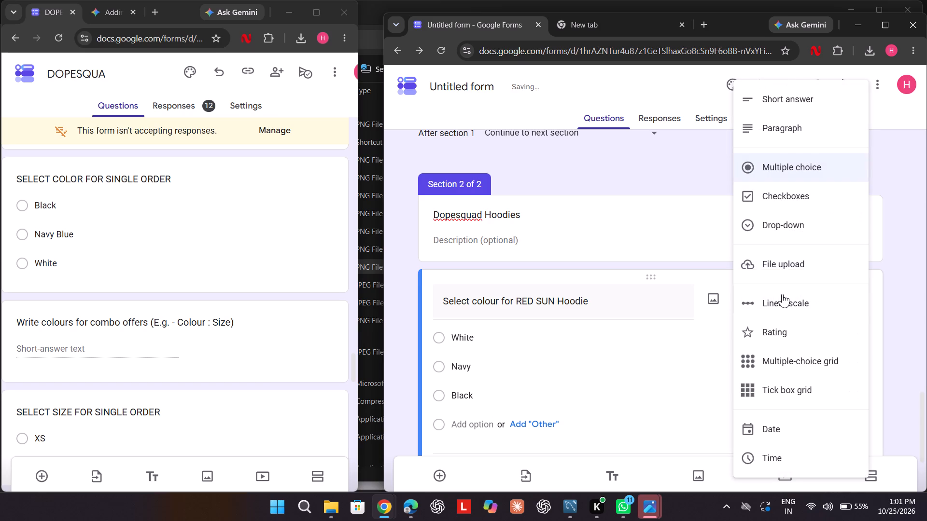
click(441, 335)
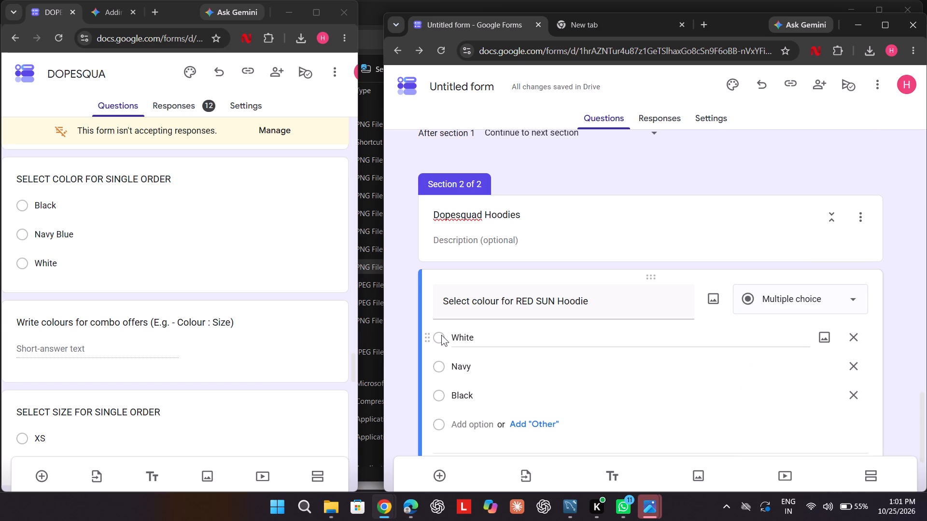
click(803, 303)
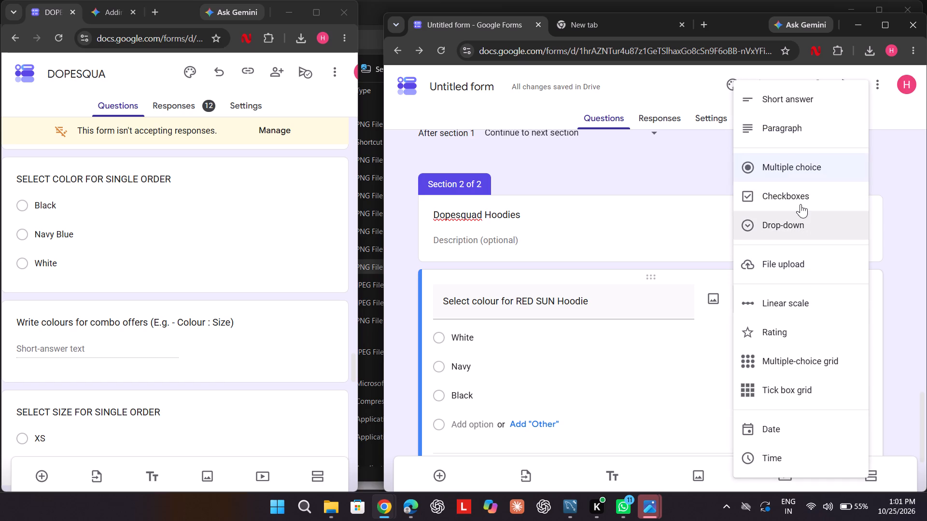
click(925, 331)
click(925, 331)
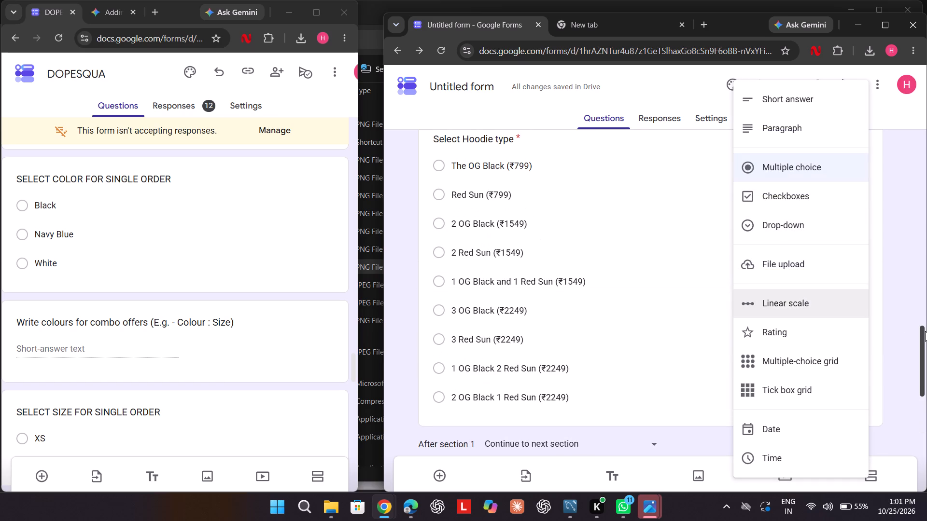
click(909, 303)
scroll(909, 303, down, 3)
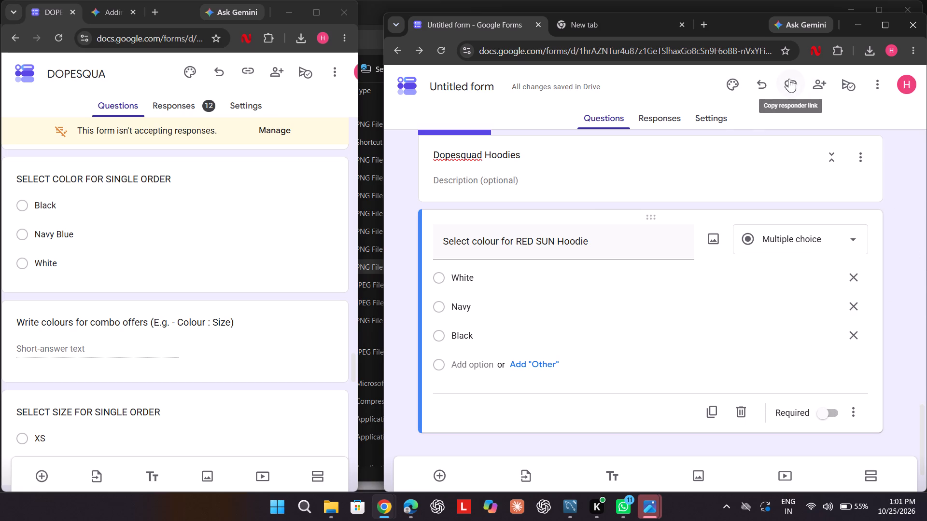
Preview the hoodies form, agree to record the email and enter "ee" as the test name.
click(871, 76)
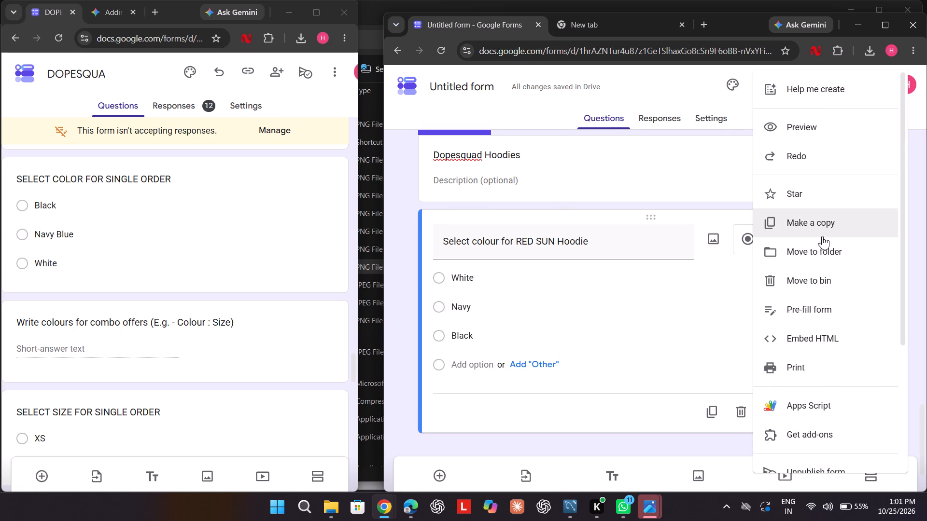
click(790, 125)
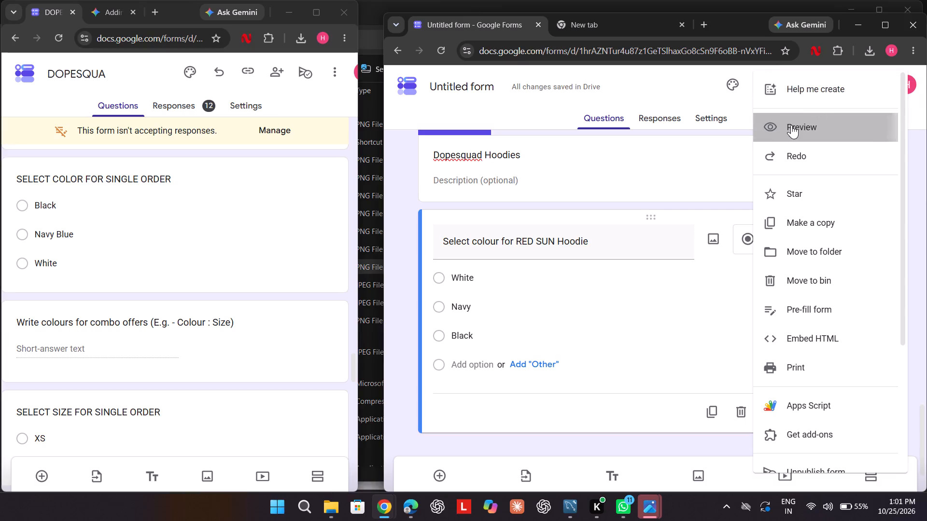
scroll(656, 228, down, 5)
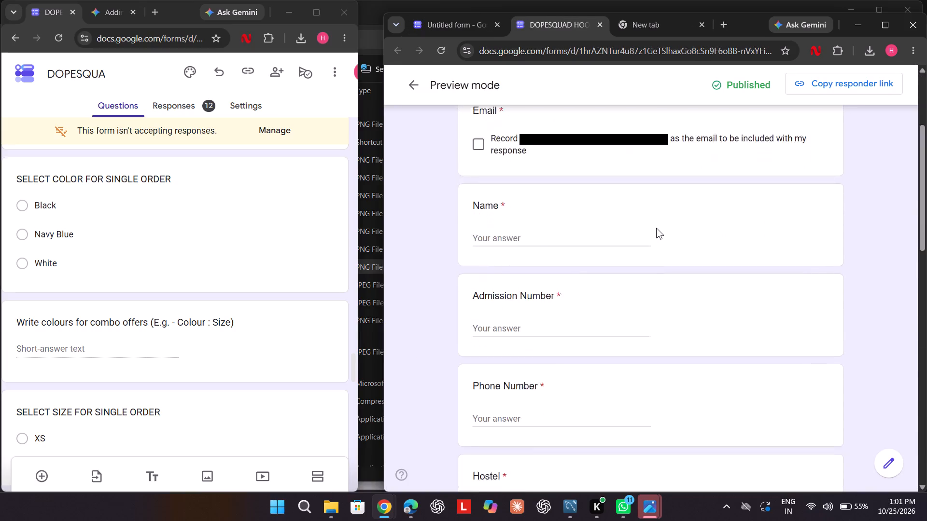
scroll(656, 228, down, 5)
click(492, 380)
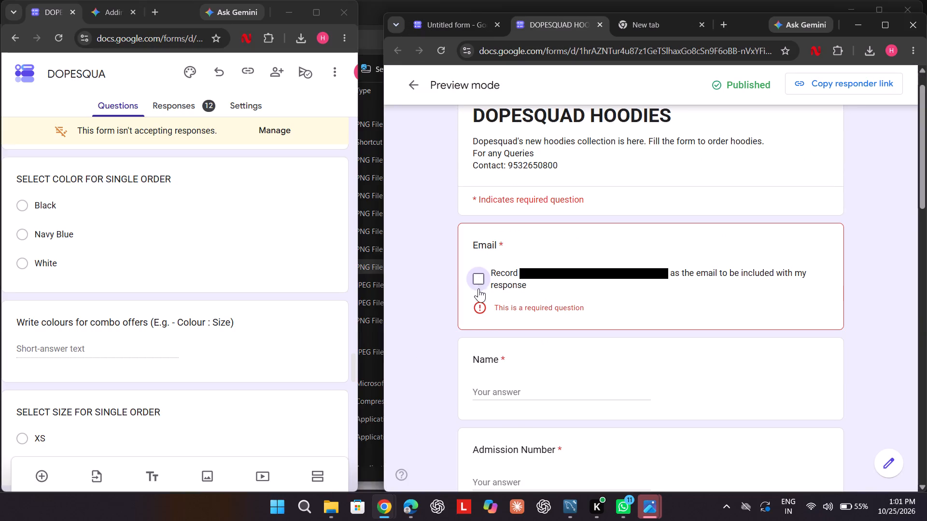
click(478, 287)
double_click(514, 358)
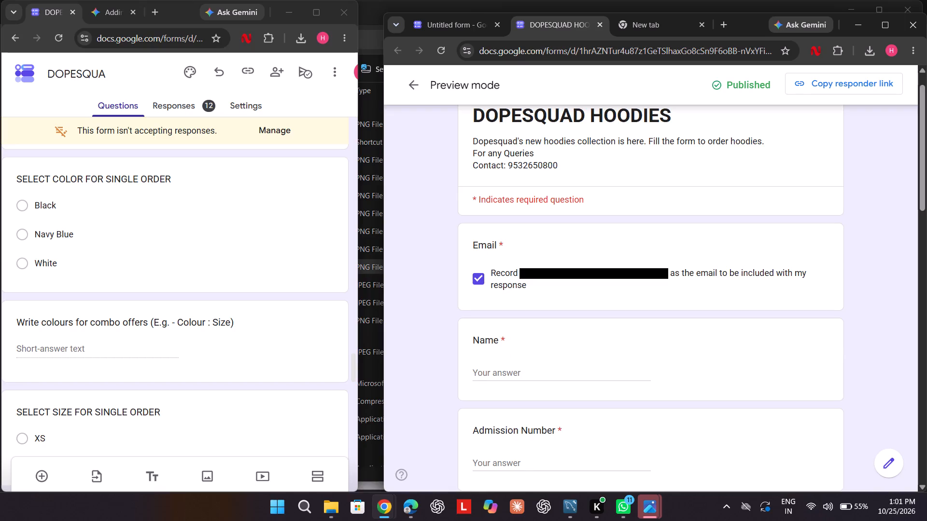
click(514, 365)
text(ee)
Enter the test values "wrf" as admission number and "regf" as phone number in the preview.
scroll(514, 365, down, 2)
click(528, 443)
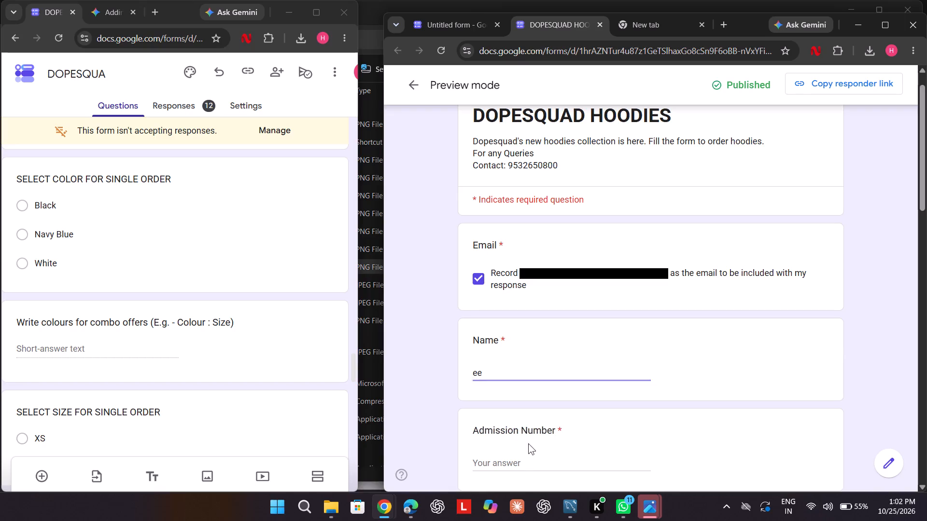
click(535, 468)
key(w)
text(rf)
right_drag(535, 468, 580, 329)
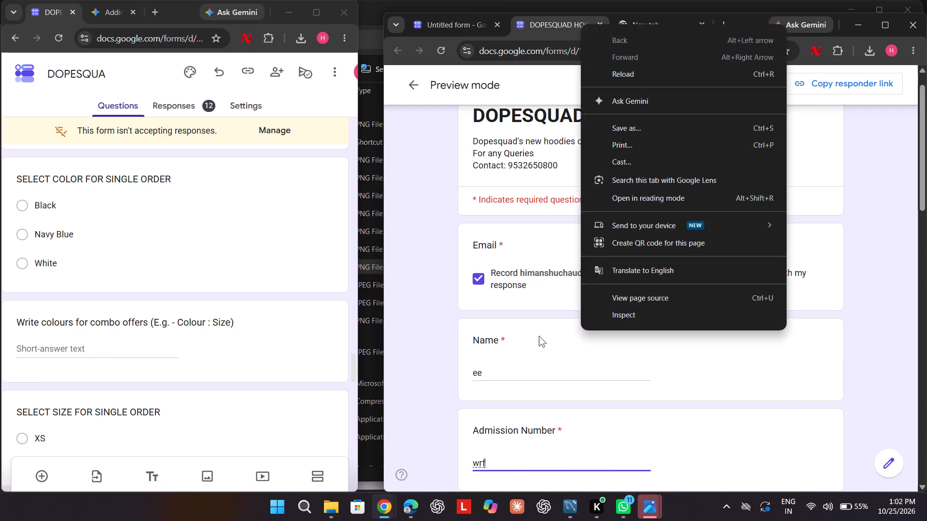
click(539, 336)
scroll(539, 336, down, 2)
click(539, 336)
text(refg)
Complete the preview's first section with hostel Jasper, room "r" and hoodie type "2 OG Black (₹1549)", and continue to the second section.
scroll(539, 336, down, 2)
click(497, 370)
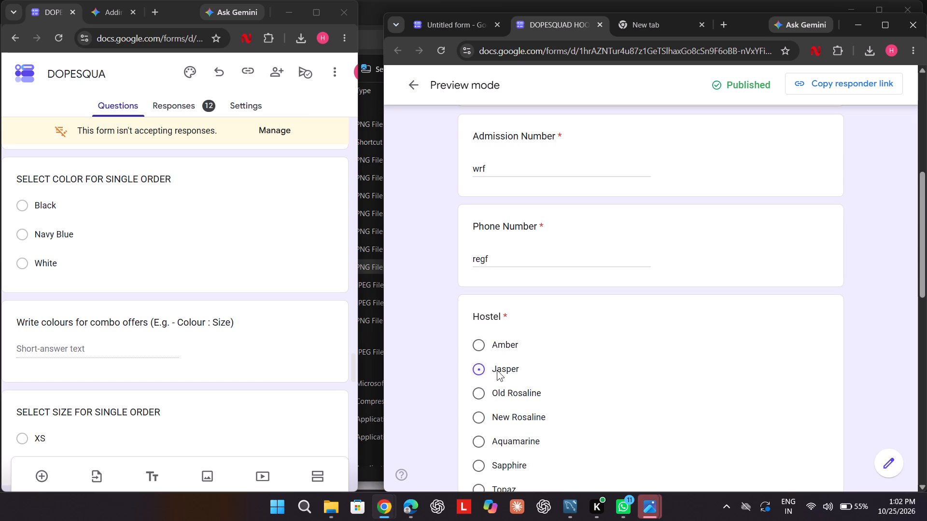
scroll(497, 370, down, 3)
scroll(497, 370, up, 1)
click(523, 261)
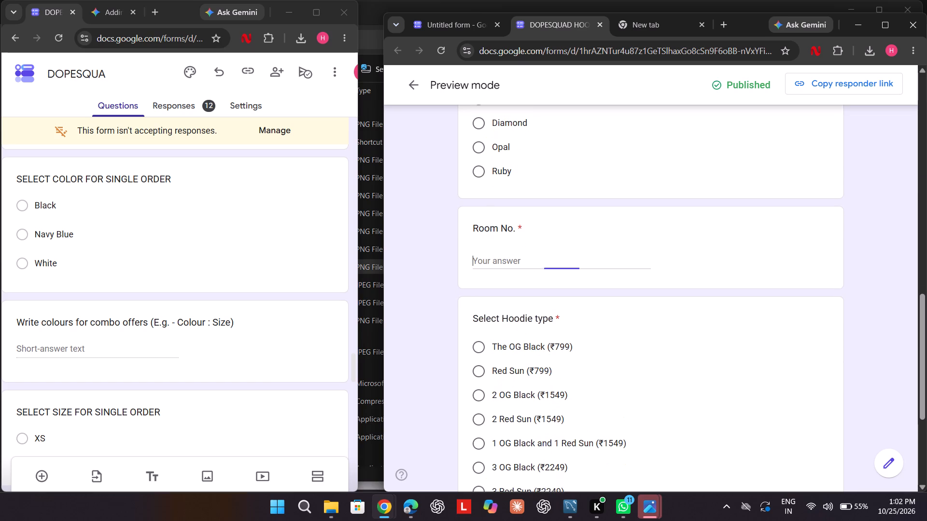
key(r)
scroll(523, 261, down, 1)
click(493, 291)
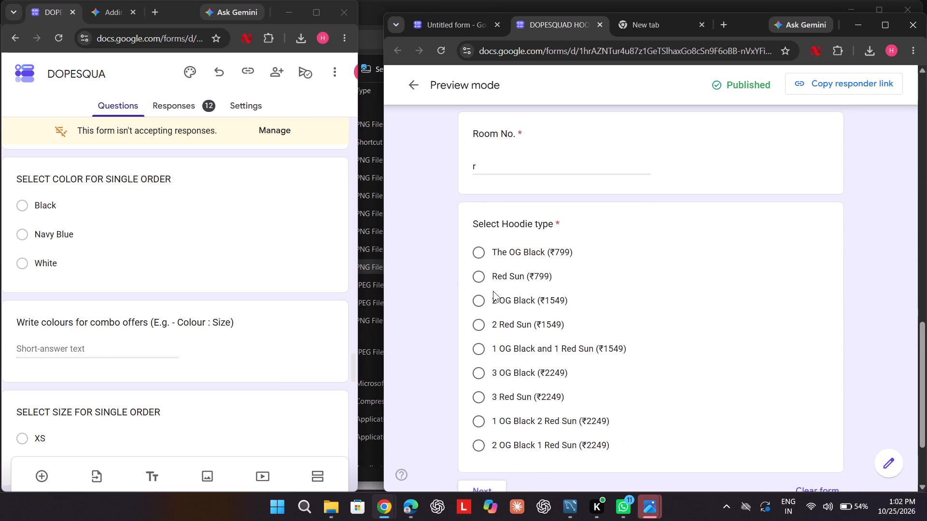
click(480, 274)
click(480, 294)
scroll(493, 351, down, 5)
click(486, 379)
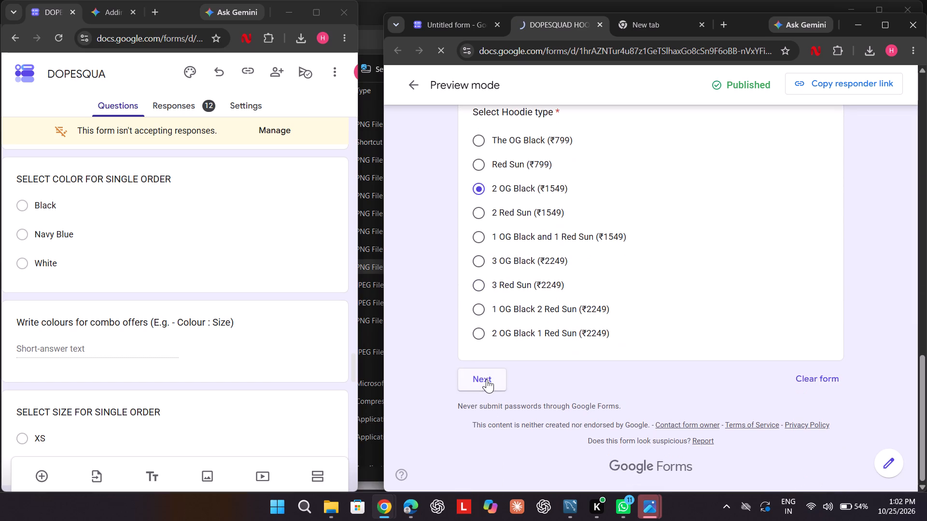
Try the Navy and White choices in the preview's colour question, go back a section and return to the form editor.
click(499, 308)
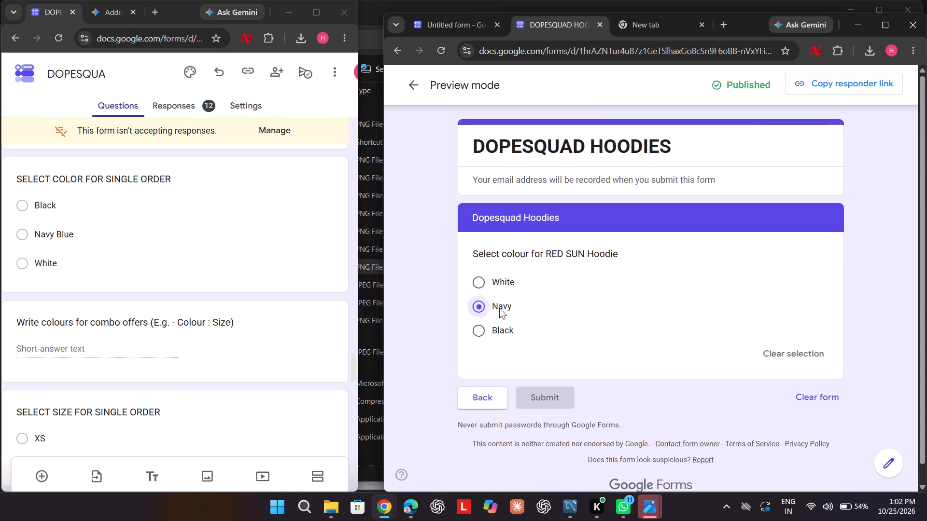
click(491, 282)
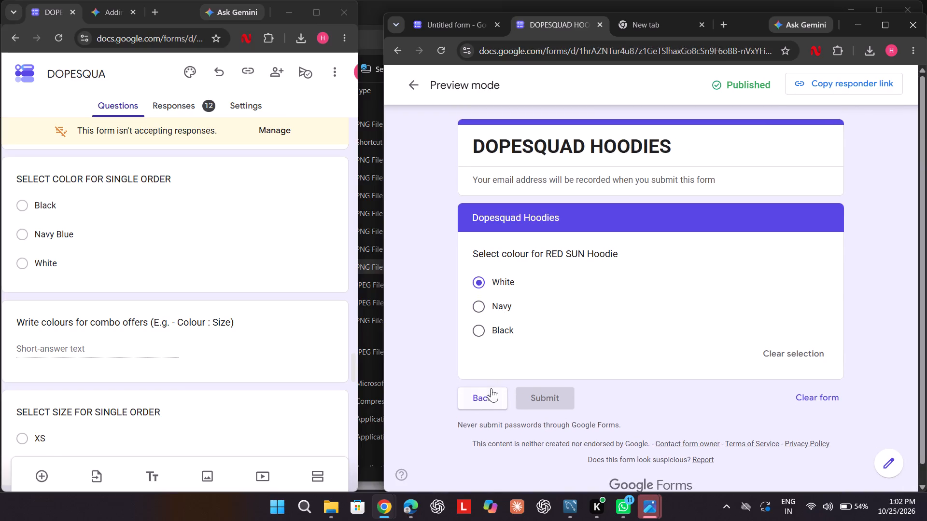
click(490, 398)
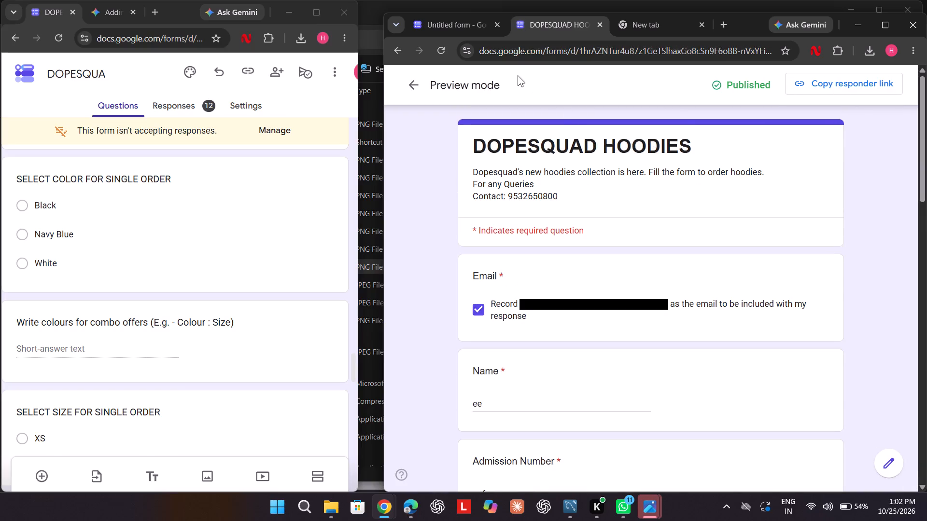
click(410, 88)
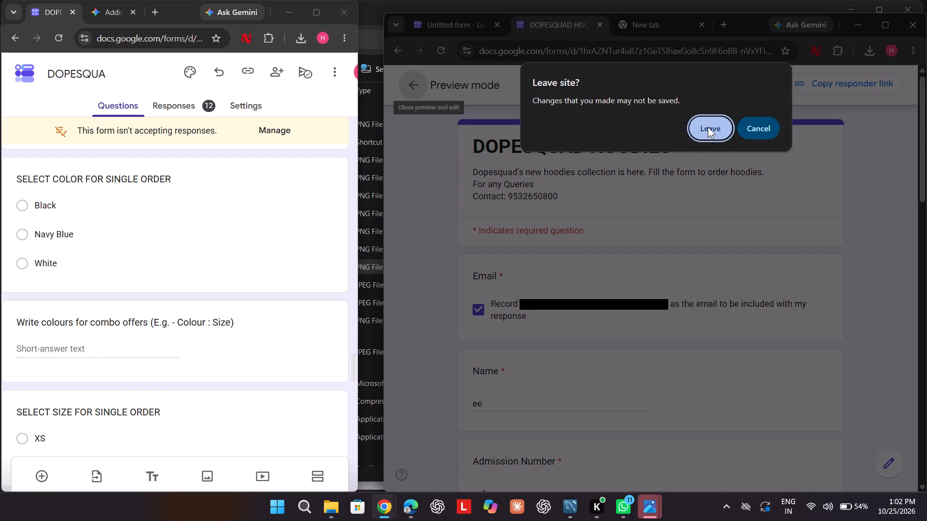
click(756, 131)
click(443, 22)
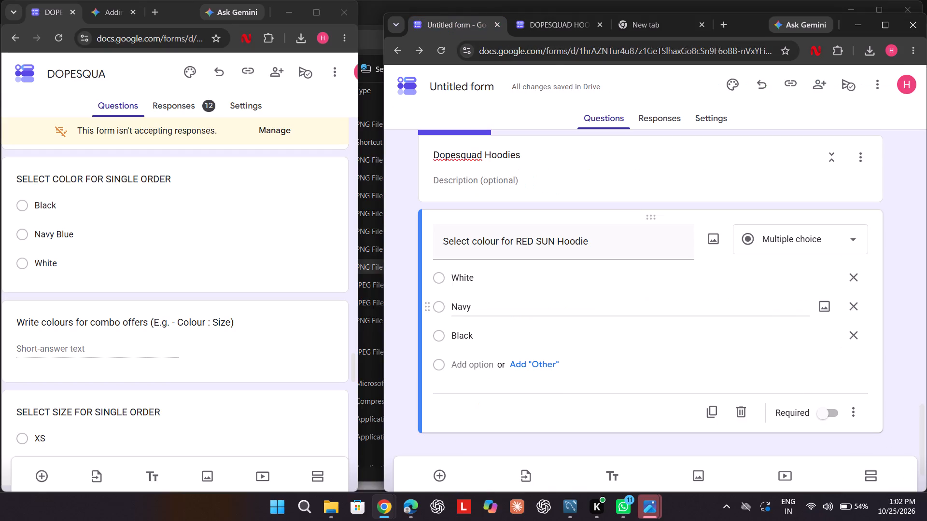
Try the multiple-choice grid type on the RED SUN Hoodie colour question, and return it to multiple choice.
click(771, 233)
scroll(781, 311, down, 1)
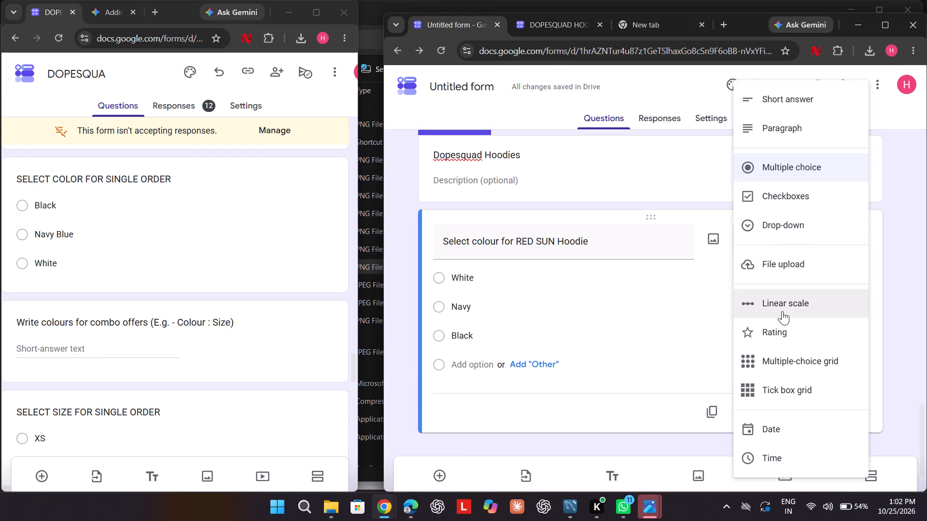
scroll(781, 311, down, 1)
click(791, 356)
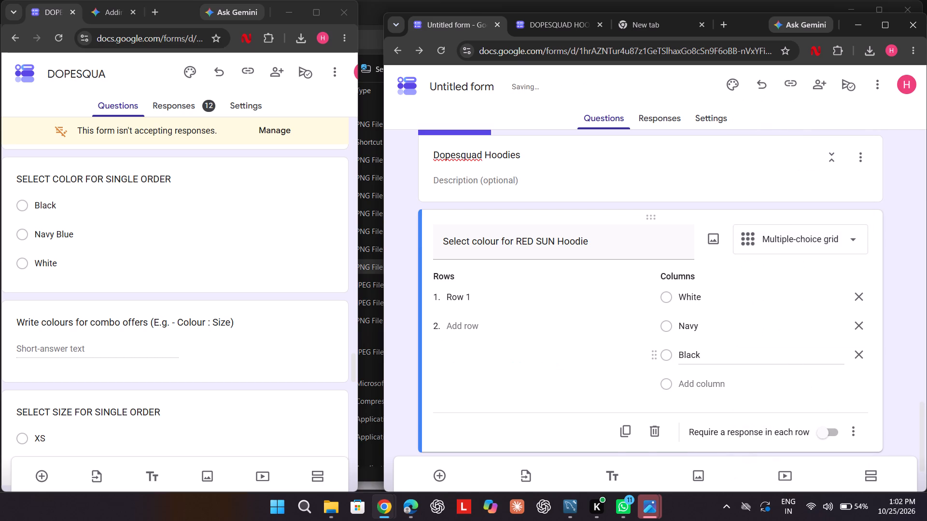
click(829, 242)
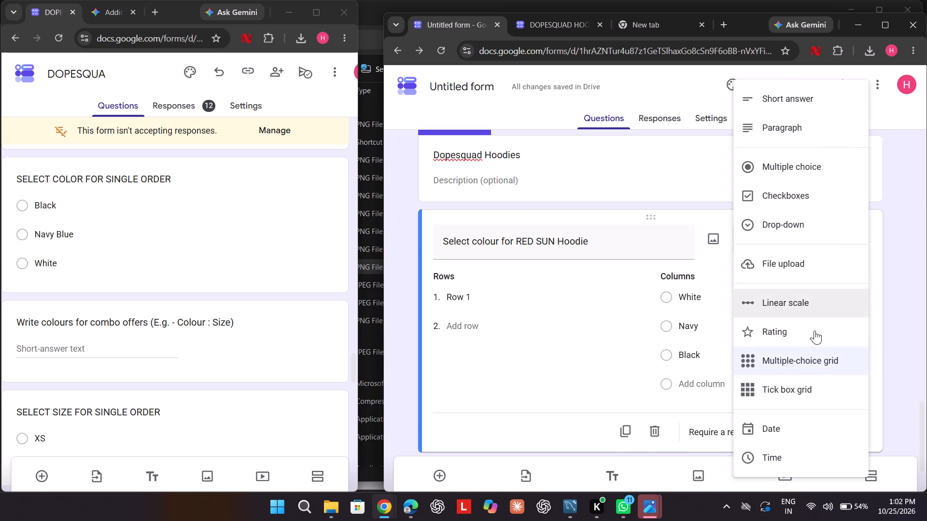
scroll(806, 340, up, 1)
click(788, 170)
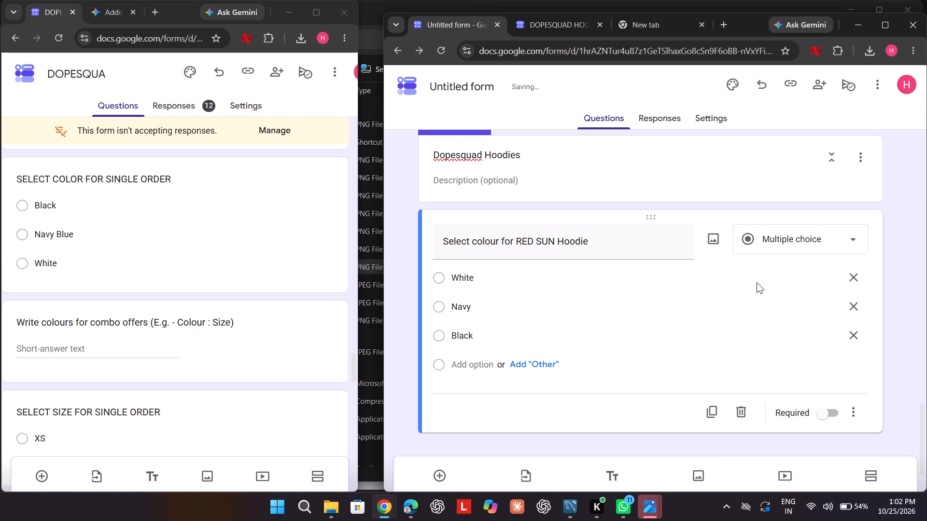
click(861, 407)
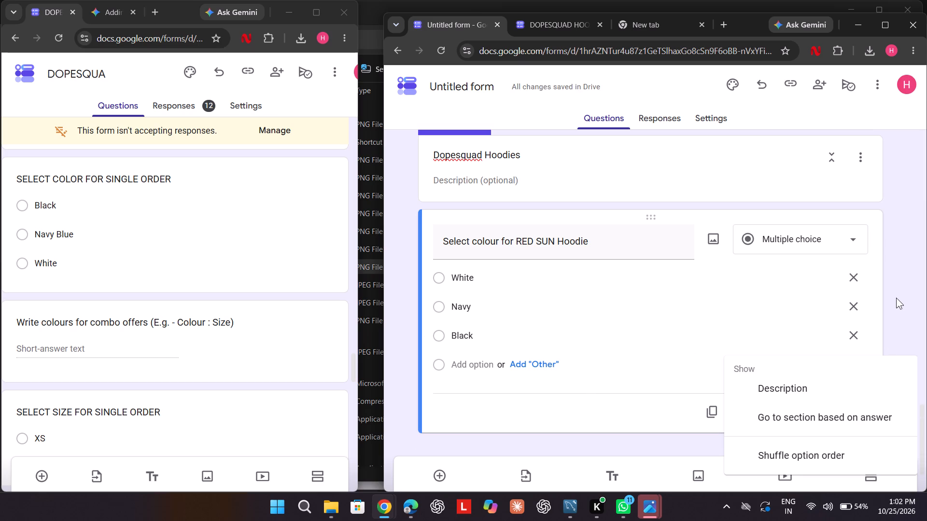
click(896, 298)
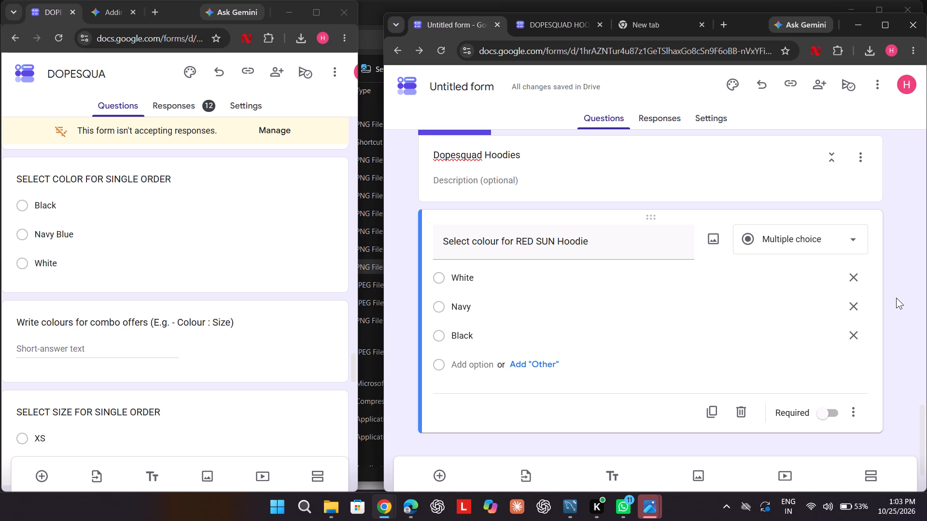
Review the first section's questions from the contact details through the hoodie type options to the start of section 2.
scroll(896, 298, up, 3)
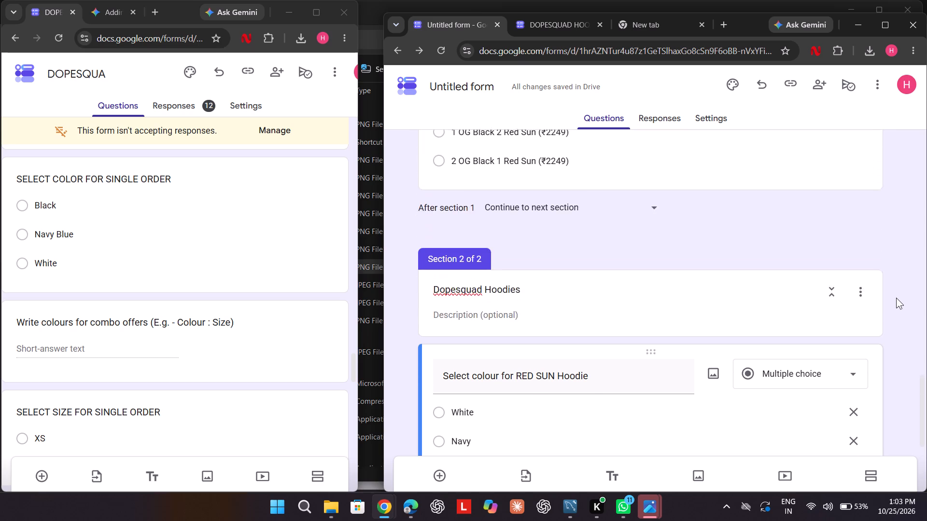
scroll(896, 298, up, 6)
scroll(896, 298, down, 1)
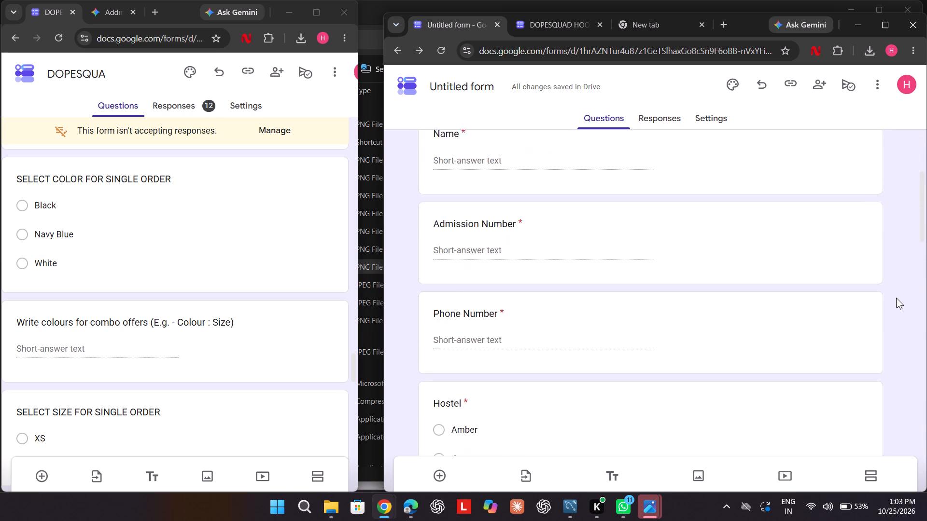
scroll(896, 298, down, 3)
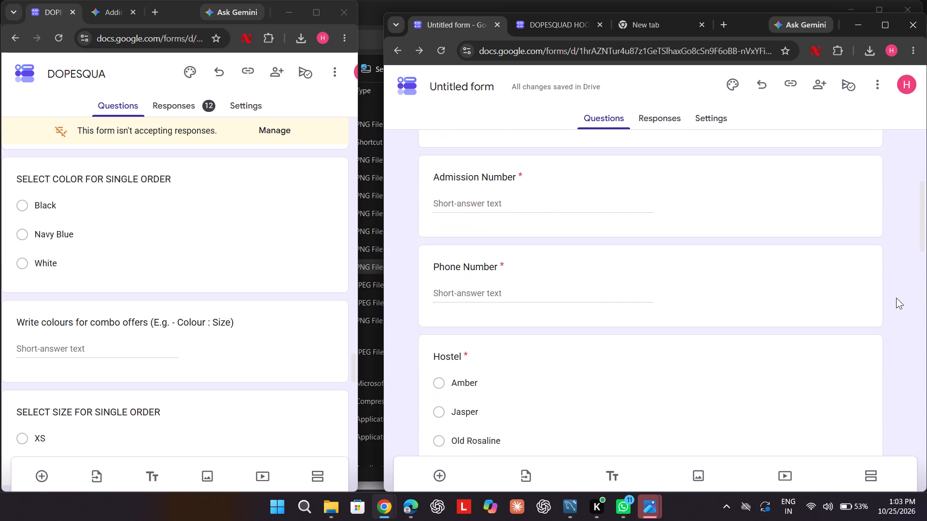
scroll(896, 298, down, 4)
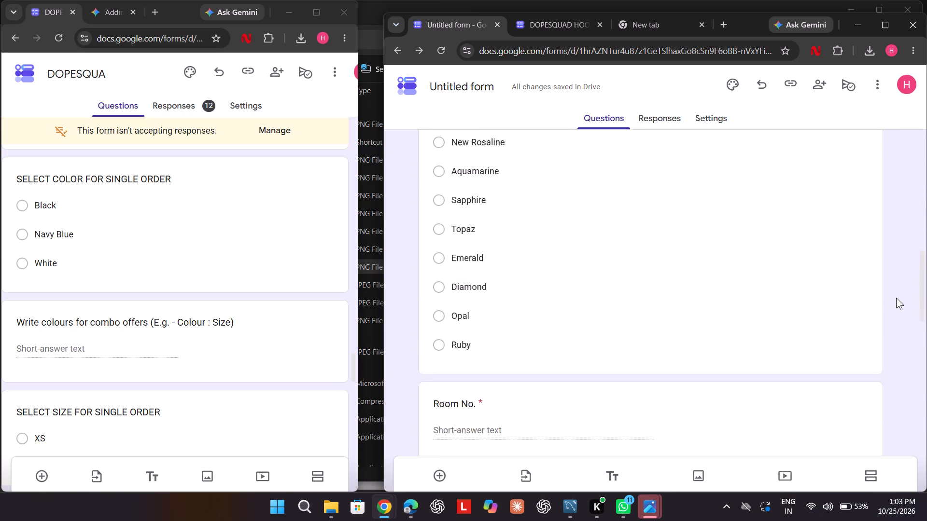
scroll(896, 298, down, 5)
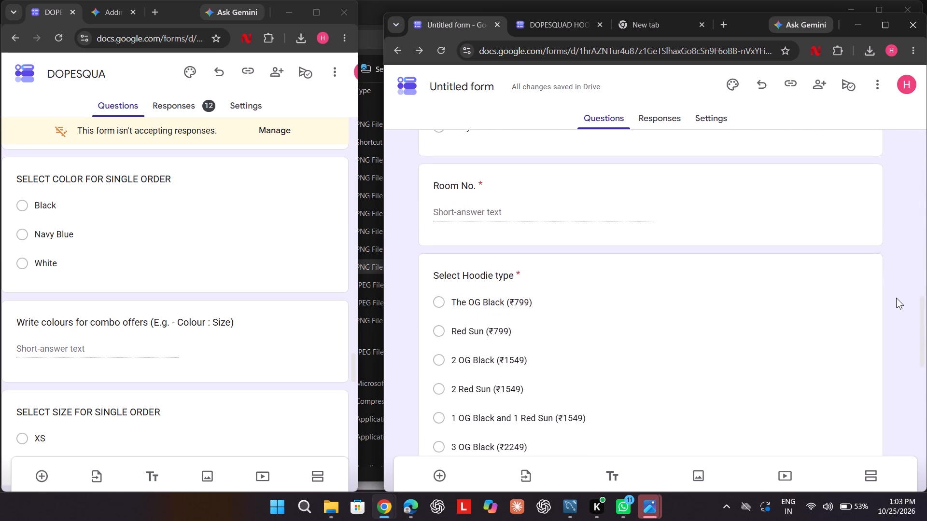
scroll(896, 298, down, 1)
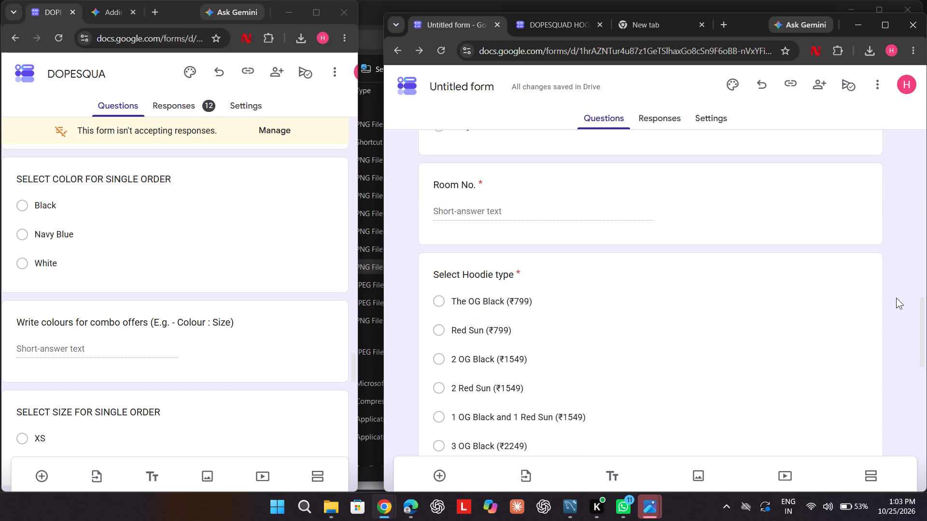
scroll(891, 297, down, 4)
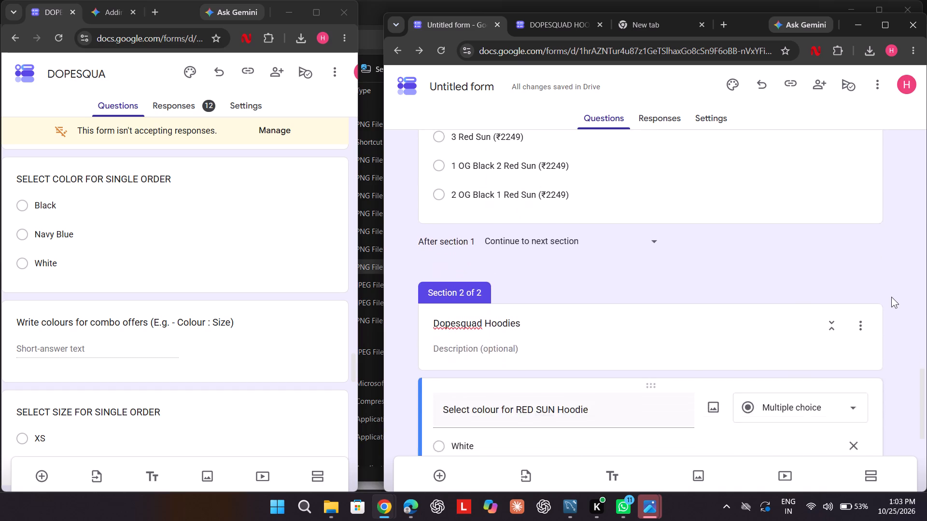
Change the RED SUN Hoodie colour question's type to Checkboxes.
scroll(891, 297, down, 1)
click(858, 208)
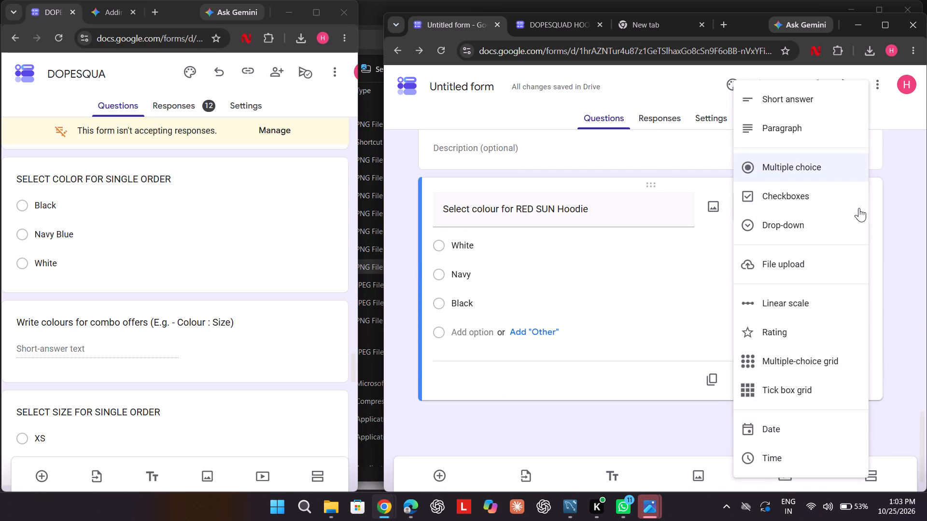
click(835, 193)
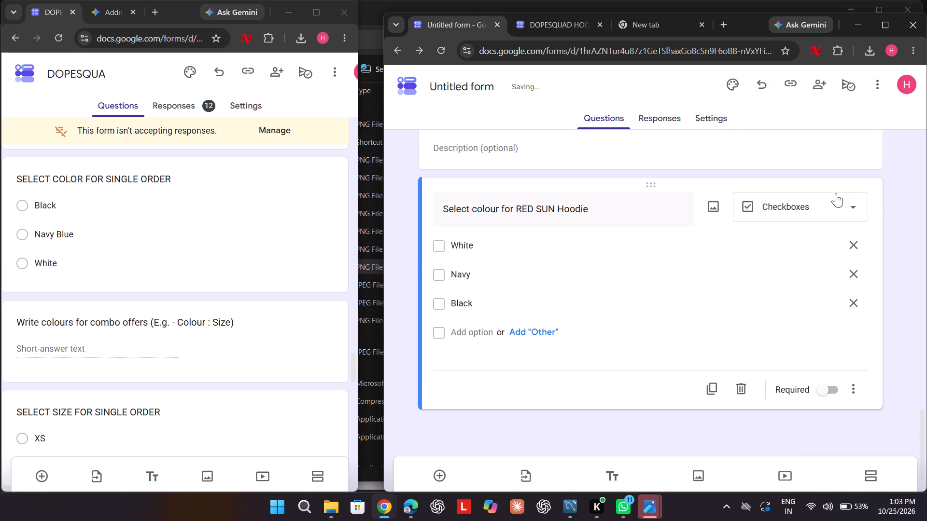
click(897, 251)
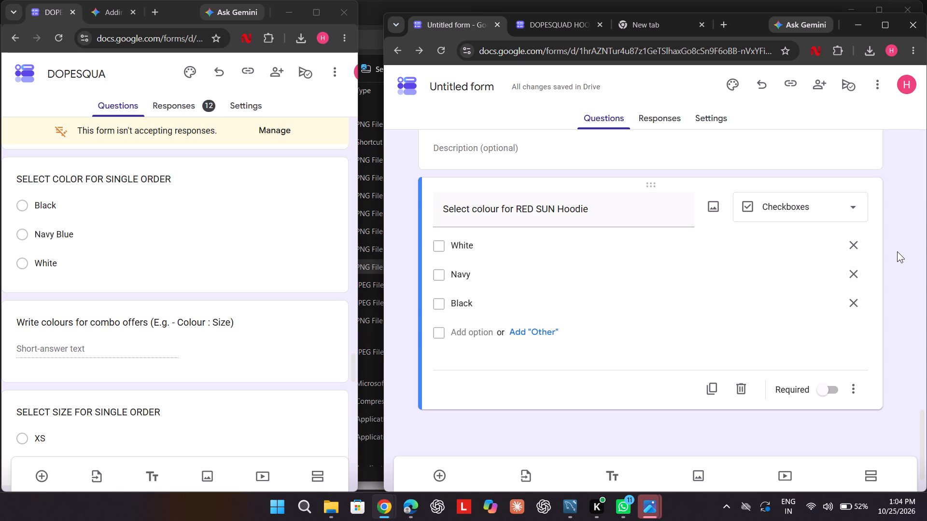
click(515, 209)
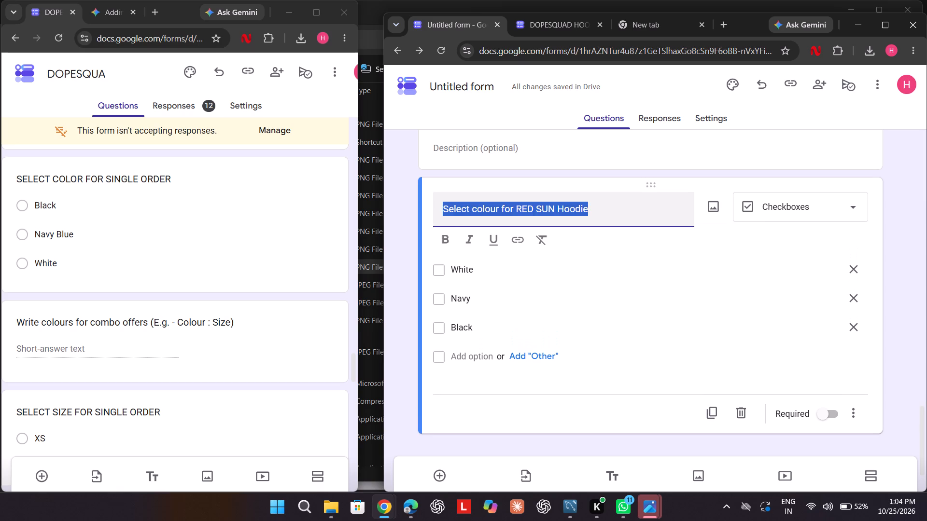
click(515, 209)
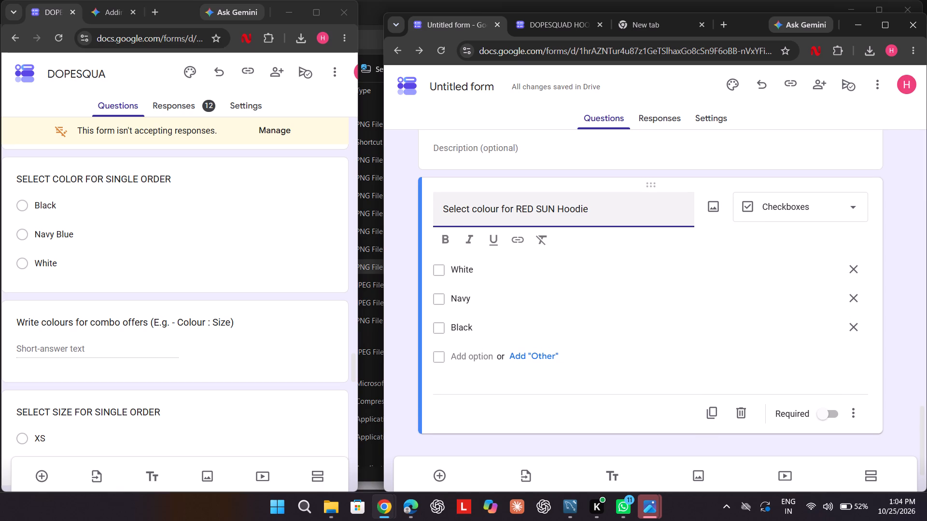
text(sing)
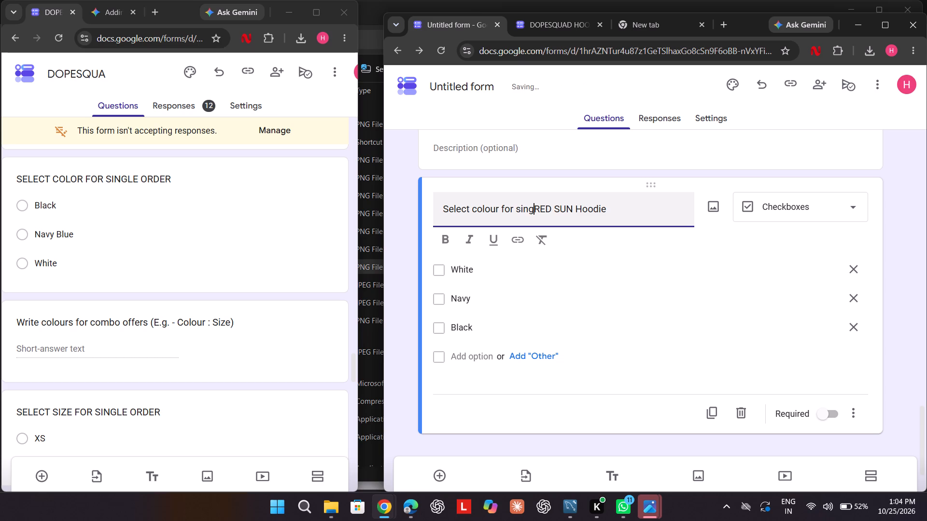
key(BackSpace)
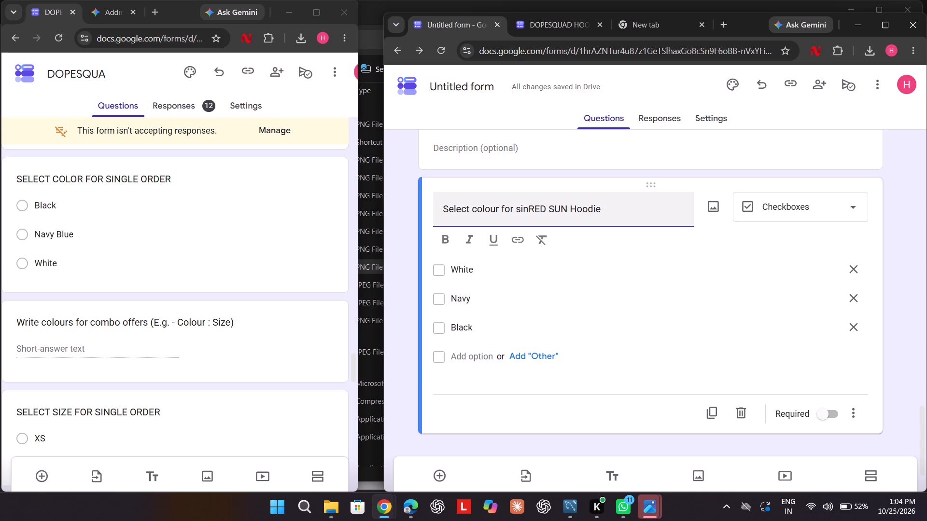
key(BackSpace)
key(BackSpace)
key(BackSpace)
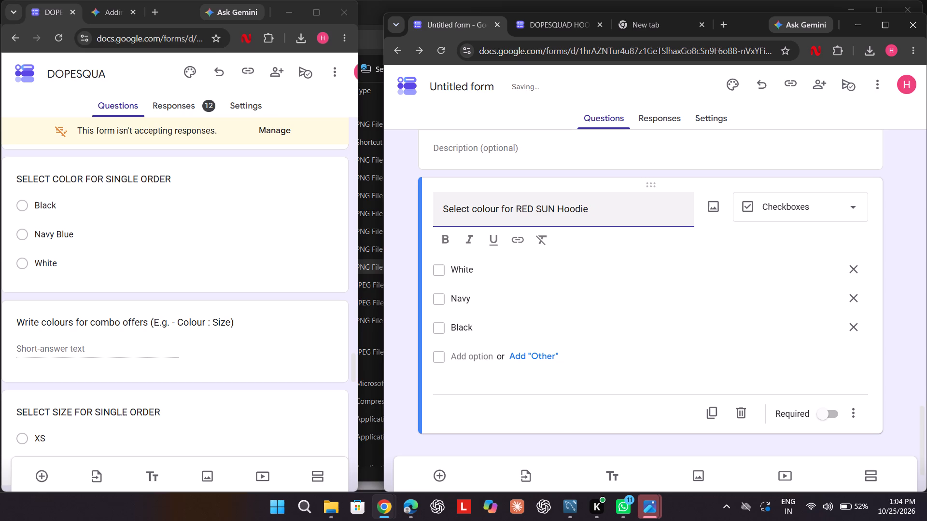
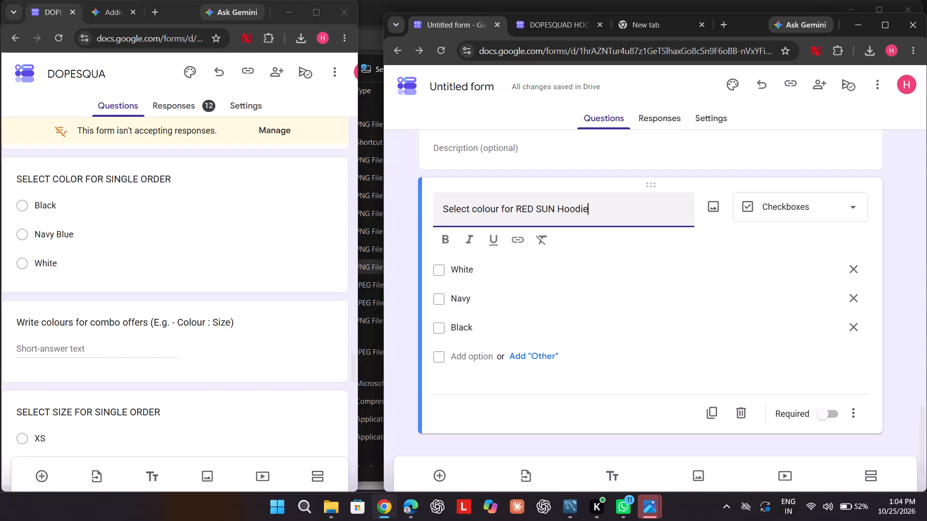
Append "(for 1 and 2 hoodies)" to the title of the RED SUN Hoodie colour question.
click(636, 210)
key(space)
key(shift+parenleft)
text(for 1 and 2 ho)
text(odies)
key(shift+parenright)
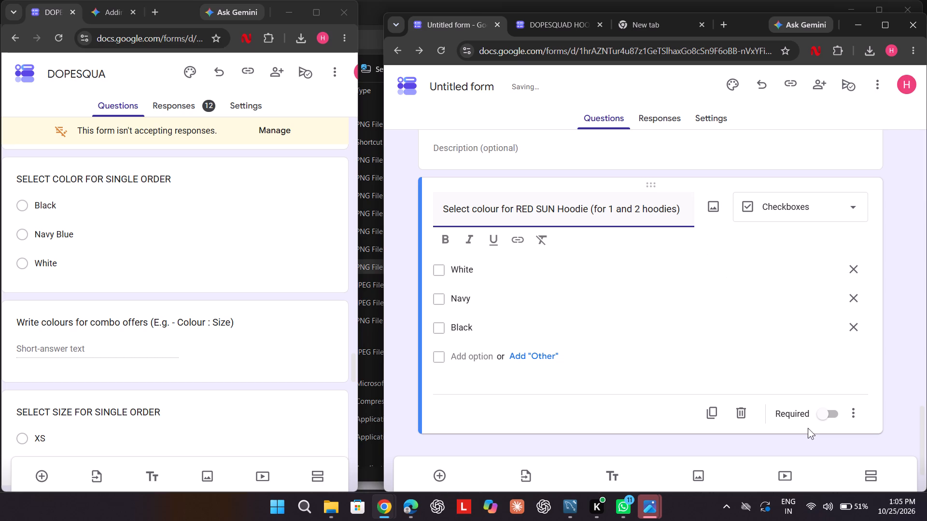
Duplicate the RED SUN Hoodie colour question and change the copy's type to Short answer.
click(712, 411)
scroll(712, 411, down, 1)
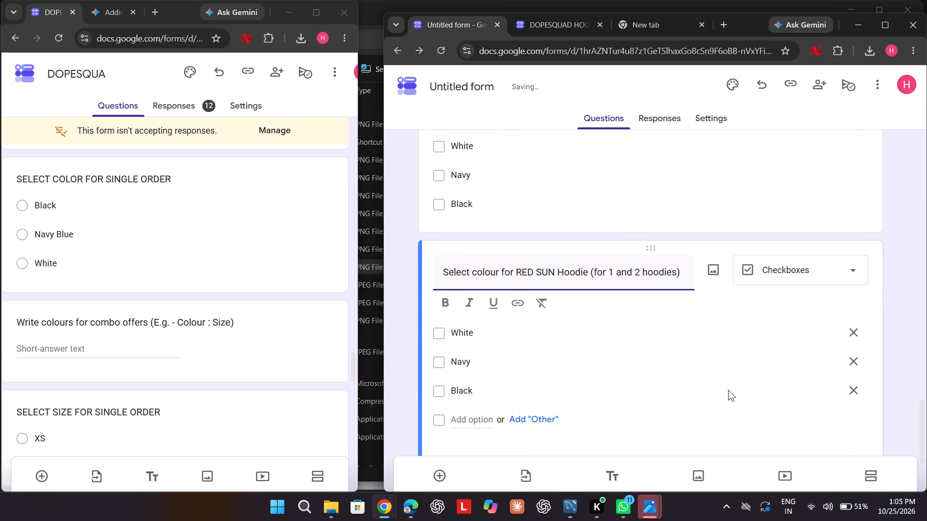
click(808, 266)
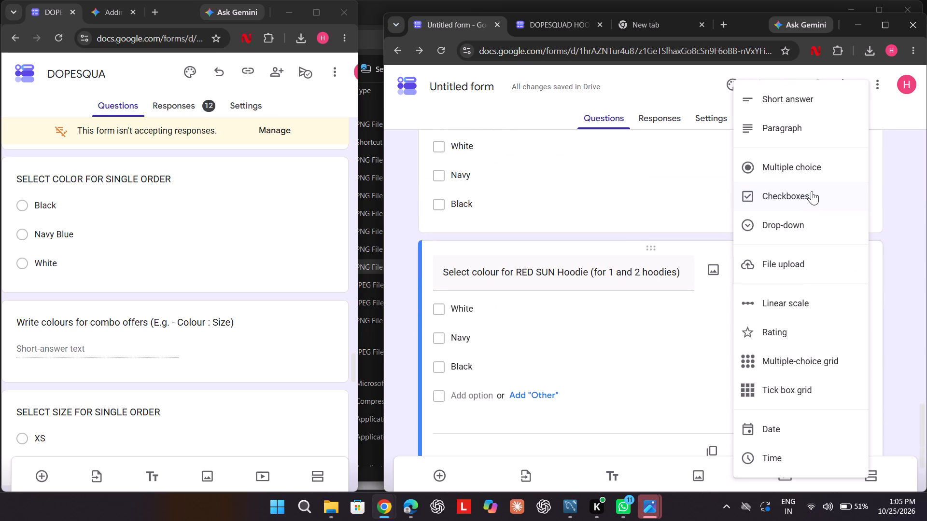
click(804, 104)
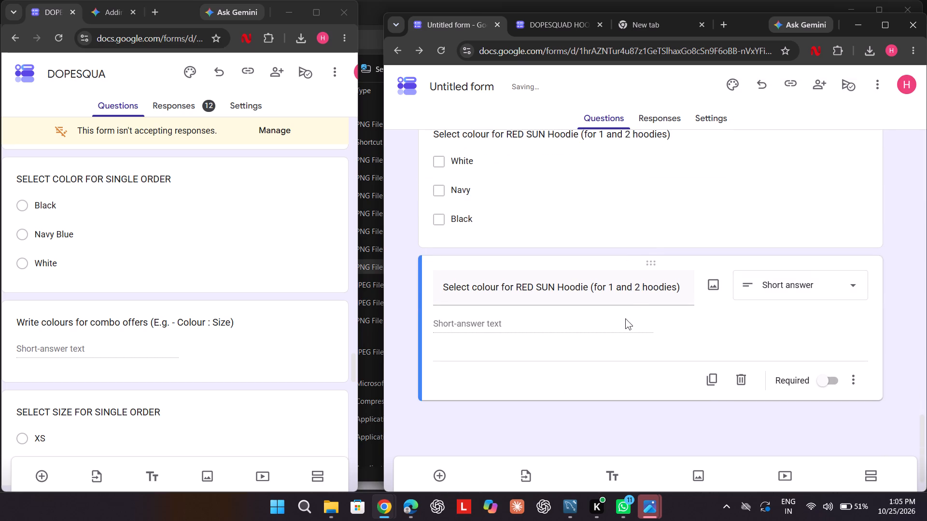
Retitle the duplicated short-answer question "Write colours for 3 RED SUN Hoodies".
click(649, 291)
click(649, 291)
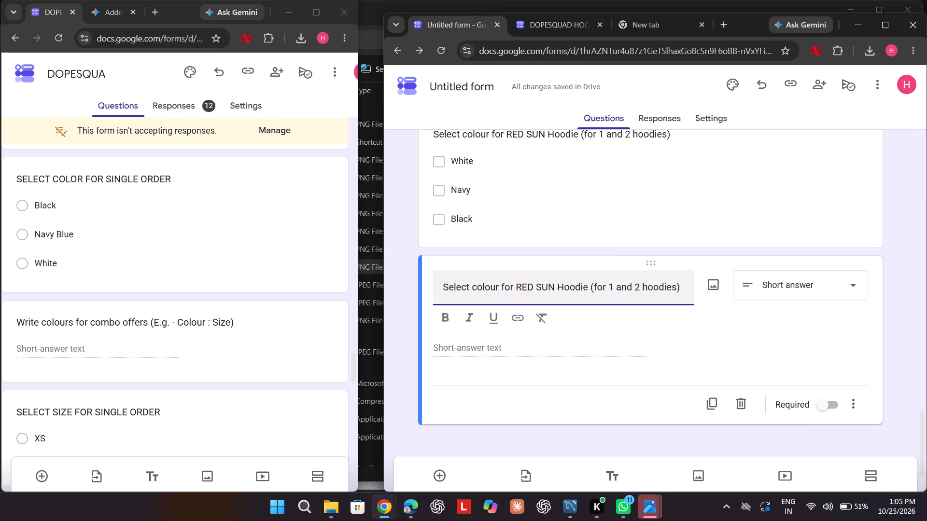
click(687, 290)
drag(687, 290, 591, 291)
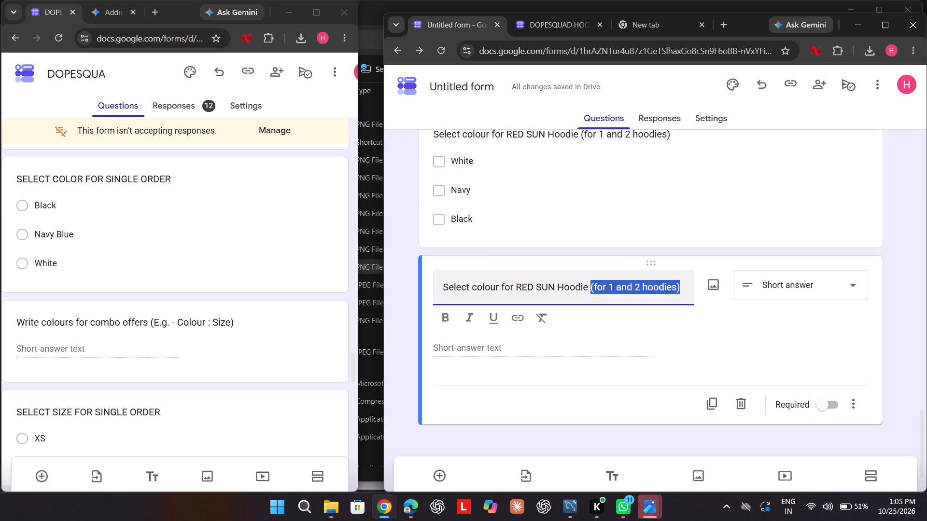
key(BackSpace)
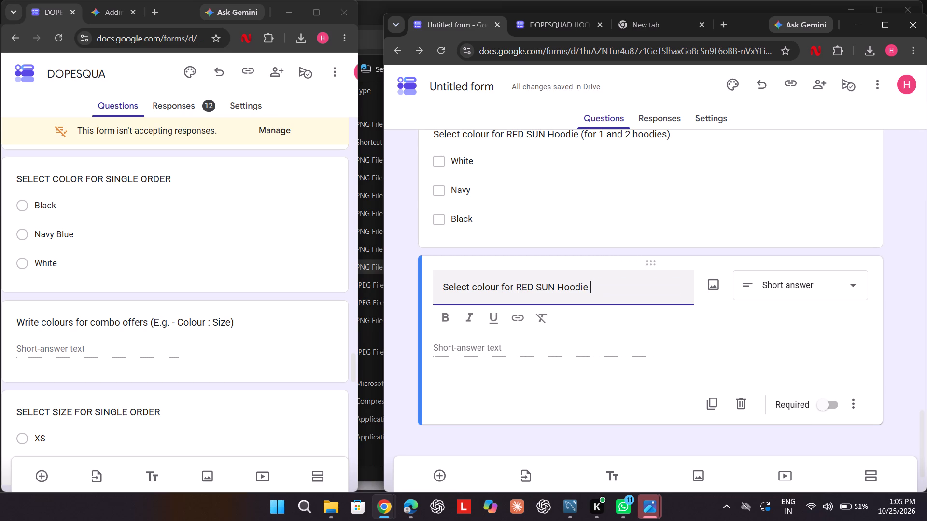
click(497, 287)
key(BackSpace)
key(BackSpace)
key(BackSpace)
key(BackSpace)
key(BackSpace)
key(BackSpace)
key(BackSpace)
key(BackSpace)
key(BackSpace)
key(BackSpace)
key(BackSpace)
key(BackSpace)
key(BackSpace)
key(BackSpace)
key(BackSpace)
key(BackSpace)
key(BackSpace)
key(BackSpace)
key(BackSpace)
key(BackSpace)
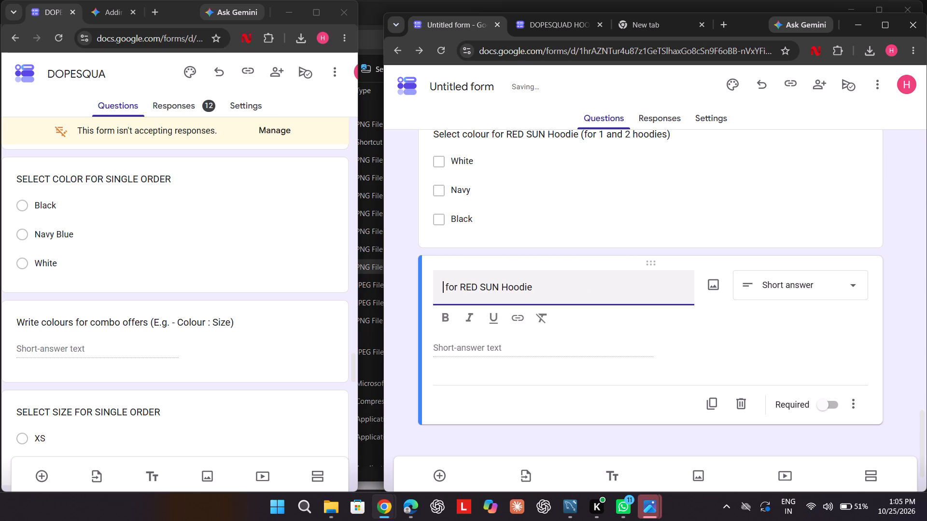
key(w)
text(rite colours)
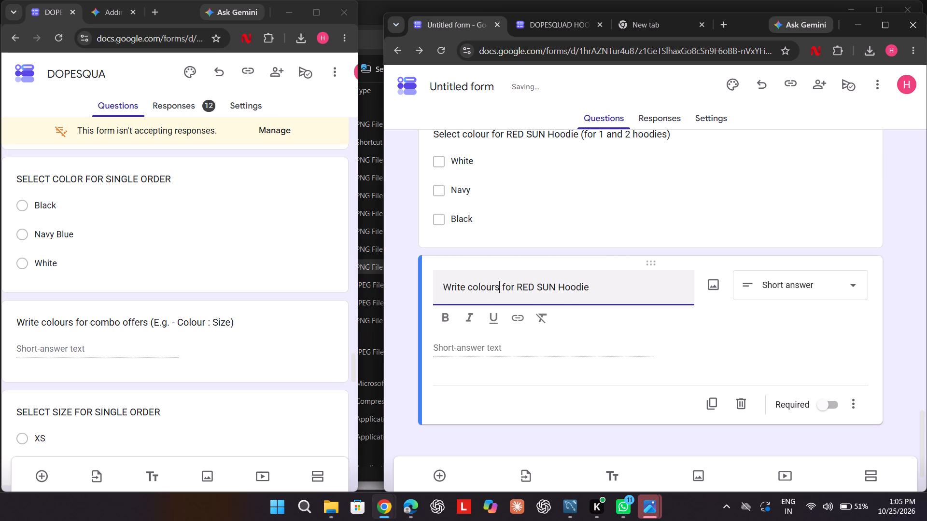
click(515, 285)
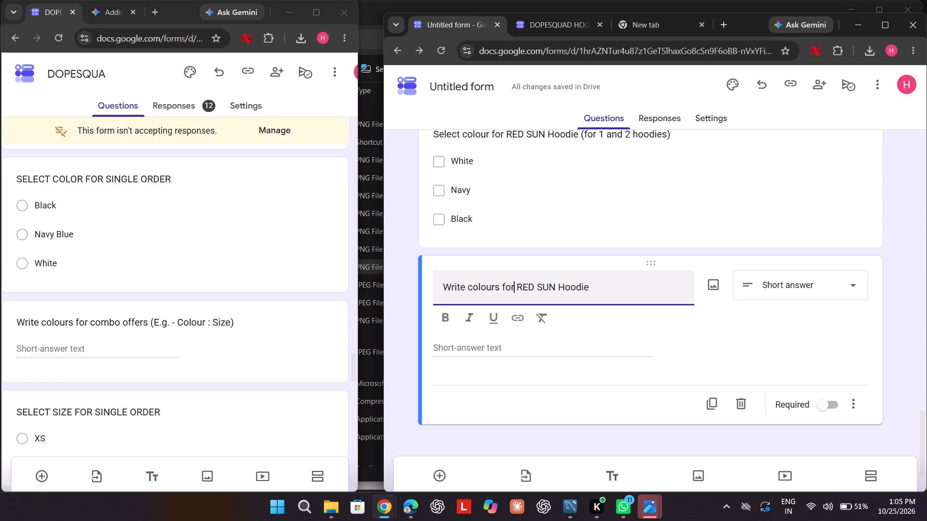
key(space)
text(3)
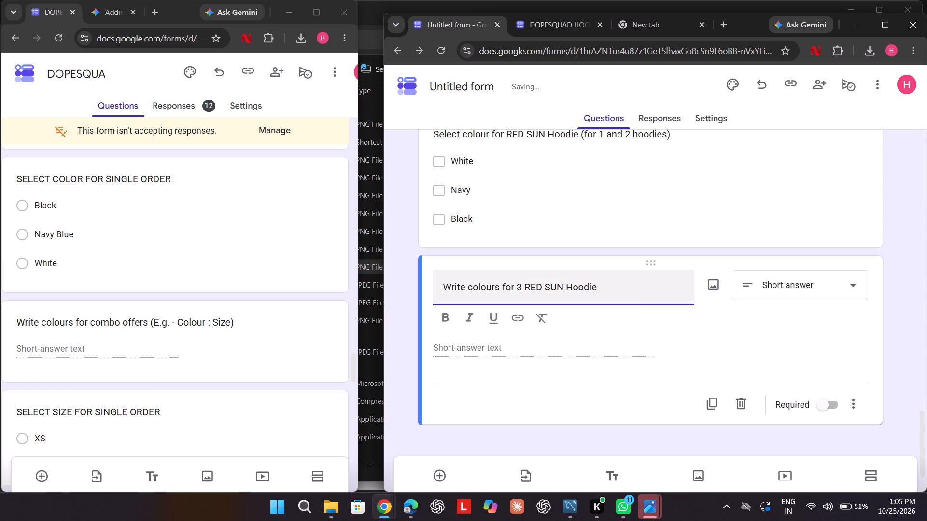
click(625, 294)
key(BackSpace)
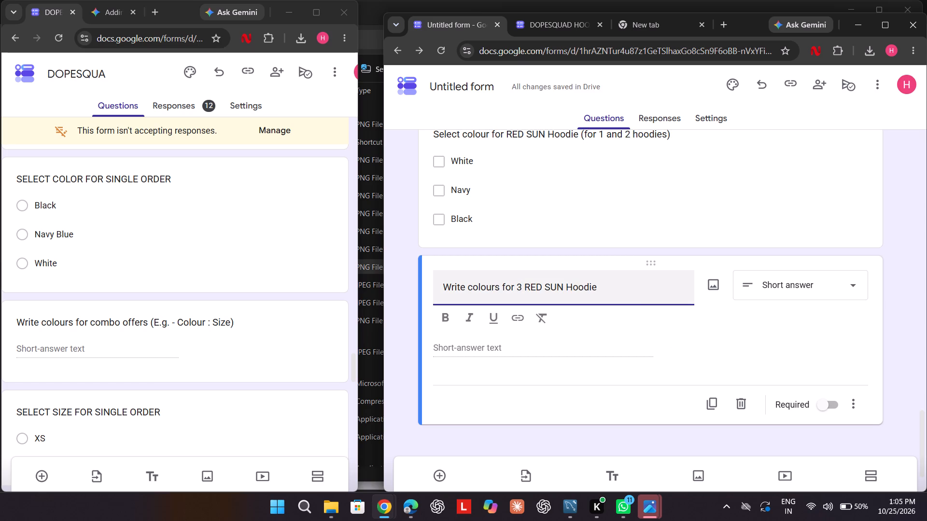
key(s)
Review the new form's hoodie options and section 2 colour questions, checking the wording for RED SUN hoodies.
scroll(625, 294, down, 1)
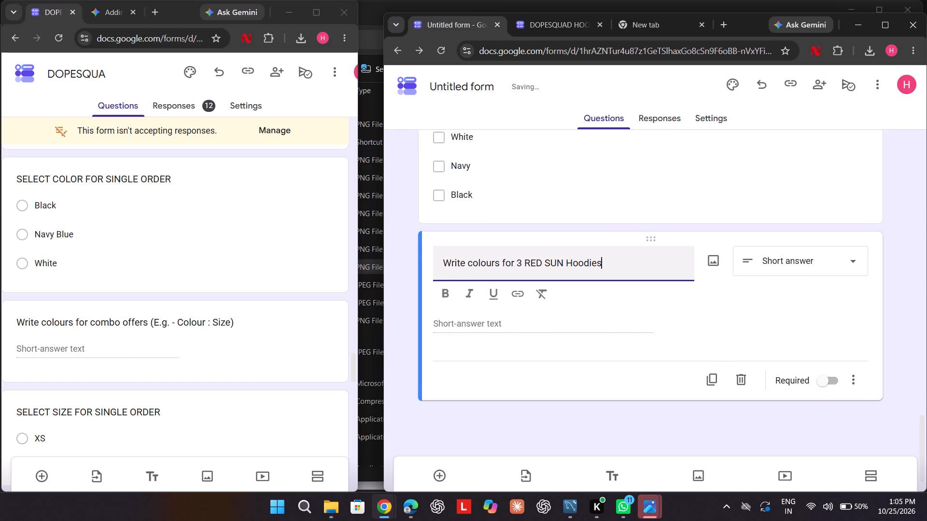
scroll(758, 323, up, 4)
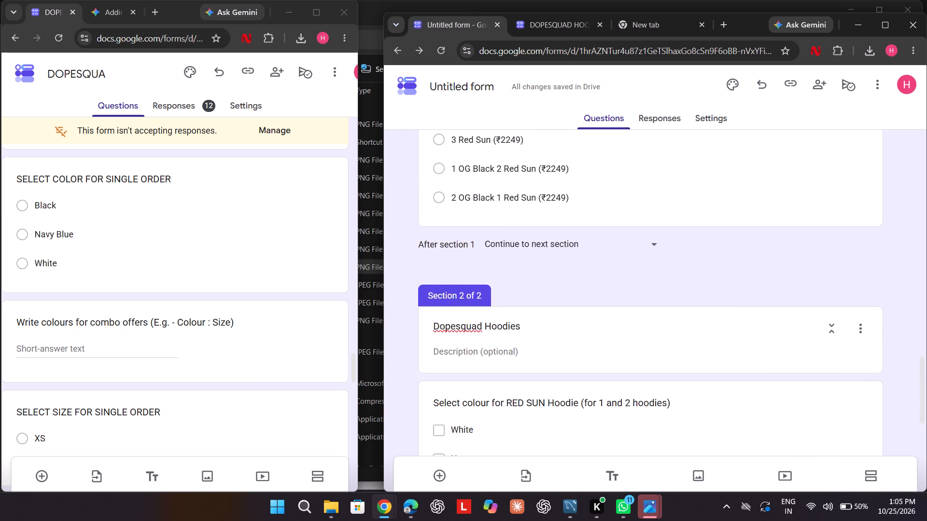
scroll(758, 323, down, 1)
scroll(758, 323, up, 1)
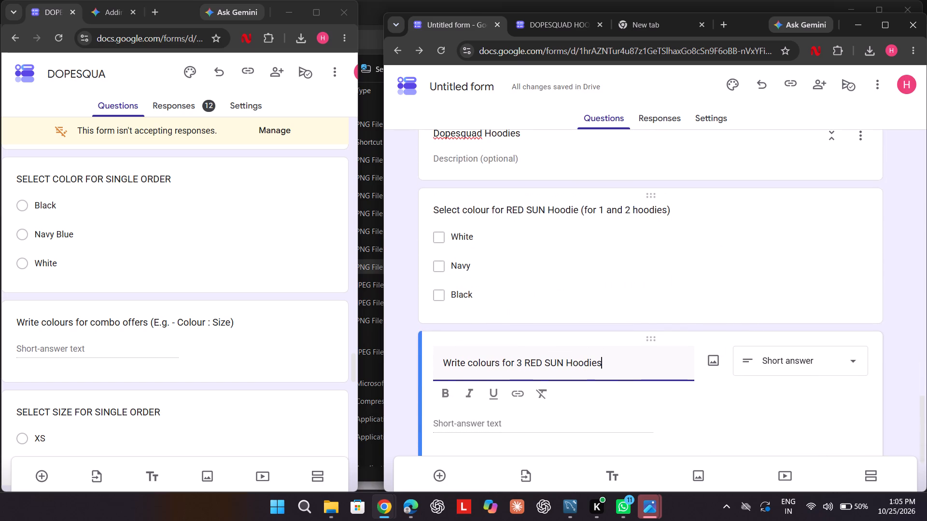
click(686, 213)
click(686, 213)
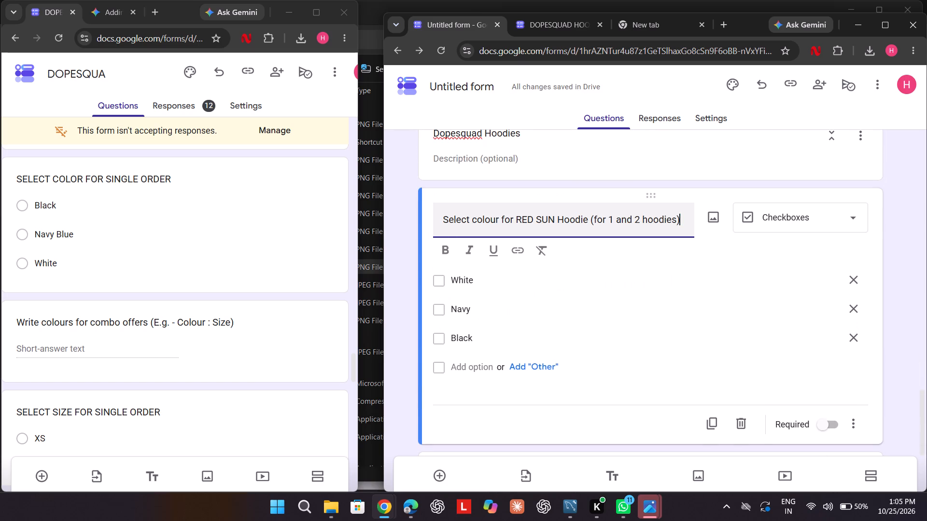
click(909, 192)
scroll(909, 192, up, 1)
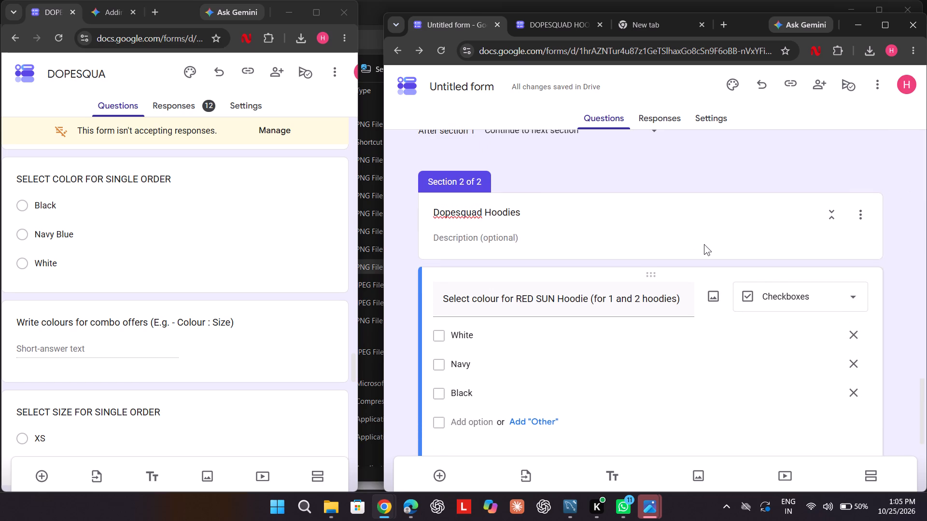
scroll(703, 245, up, 12)
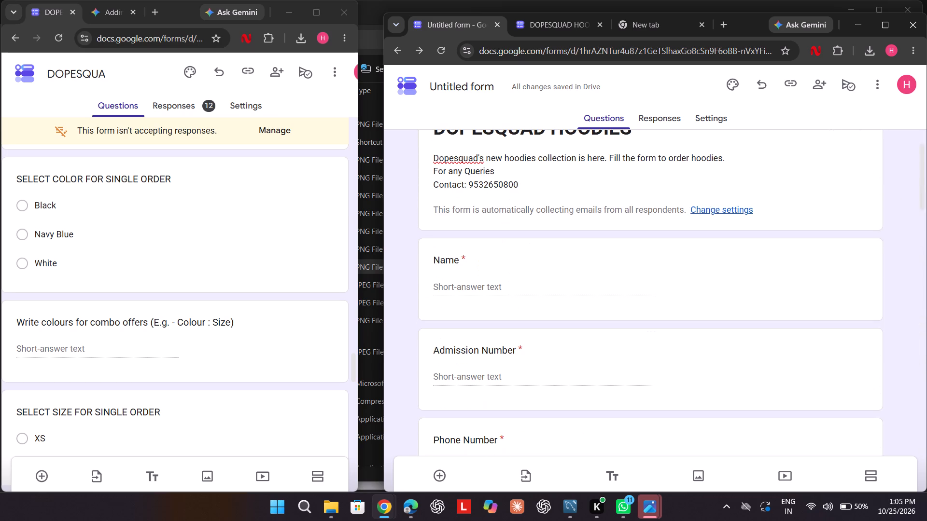
scroll(703, 245, down, 11)
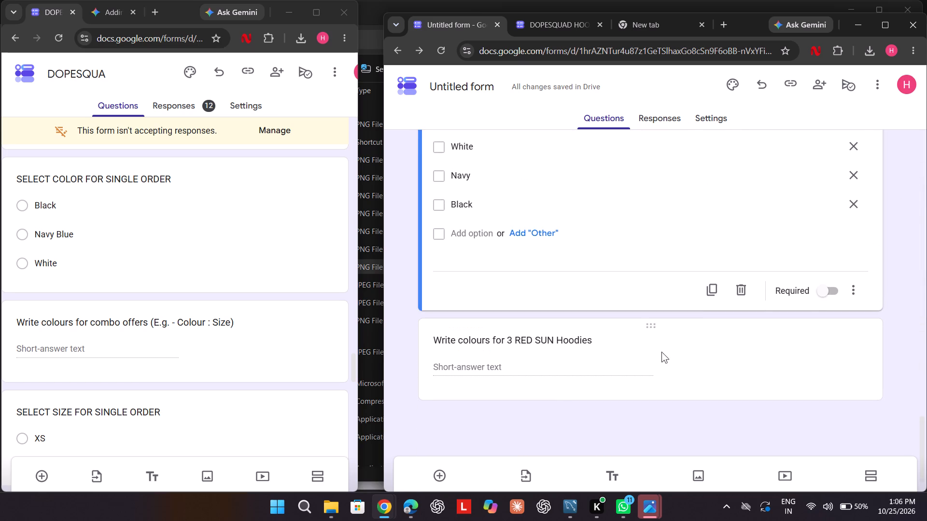
Examine the older DOPESQUAD form's size chart and its colour, combo, size and printed-name questions, comparing them with the new form's colour questions.
scroll(185, 322, down, 2)
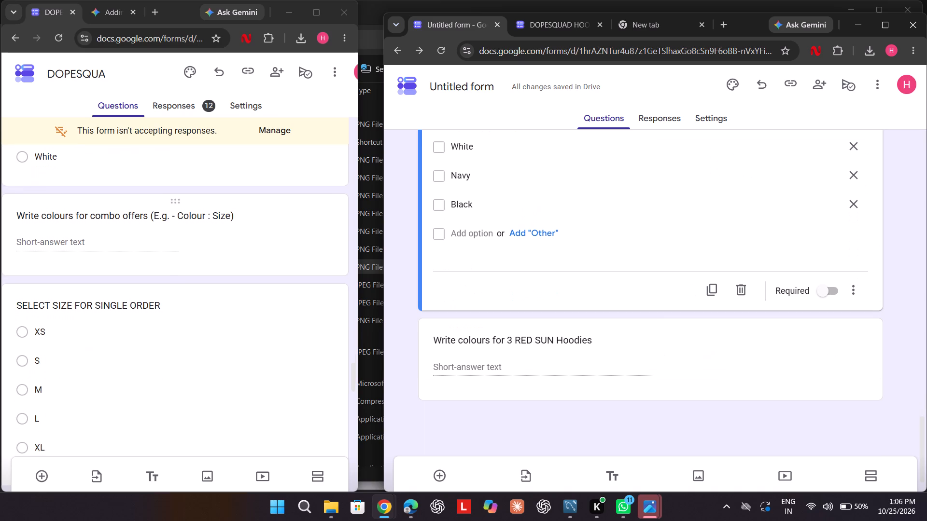
scroll(185, 322, down, 1)
scroll(185, 322, up, 2)
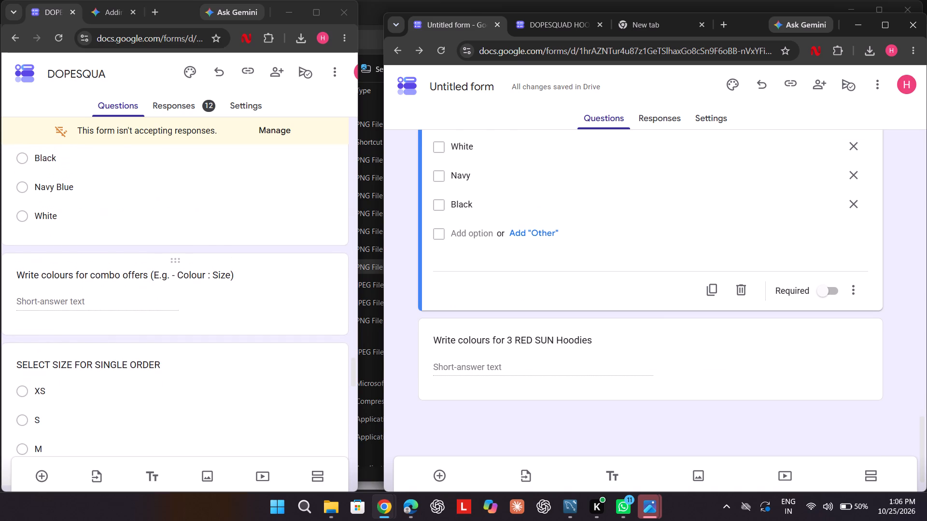
scroll(185, 322, down, 1)
scroll(185, 322, up, 2)
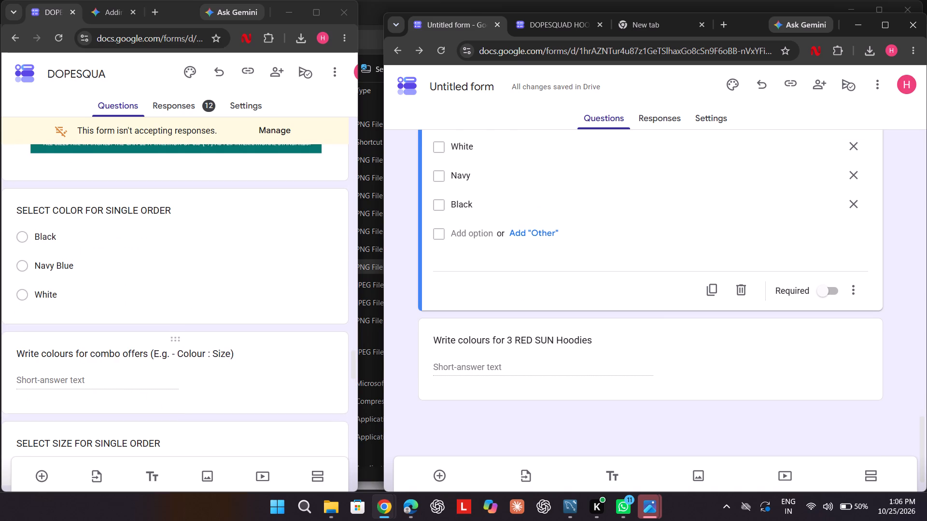
scroll(185, 322, up, 1)
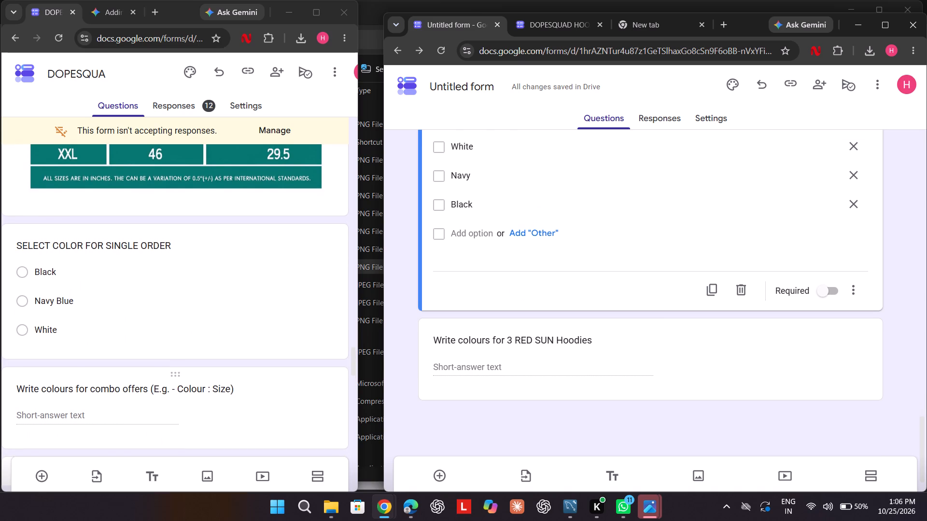
scroll(185, 322, down, 2)
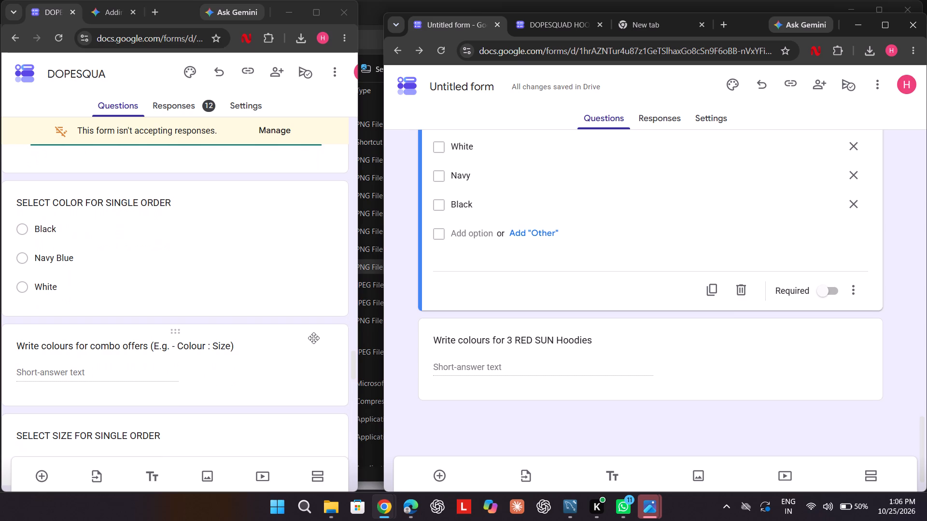
scroll(408, 293, up, 2)
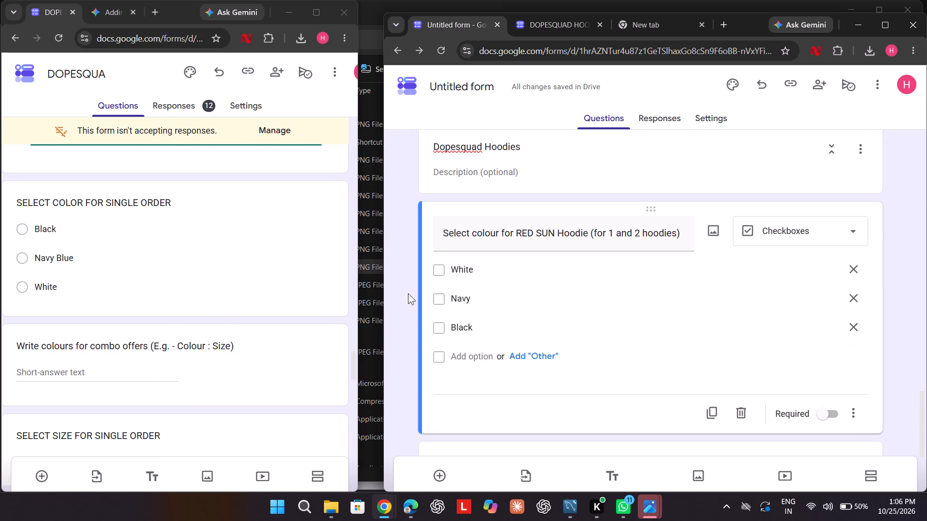
scroll(407, 294, down, 1)
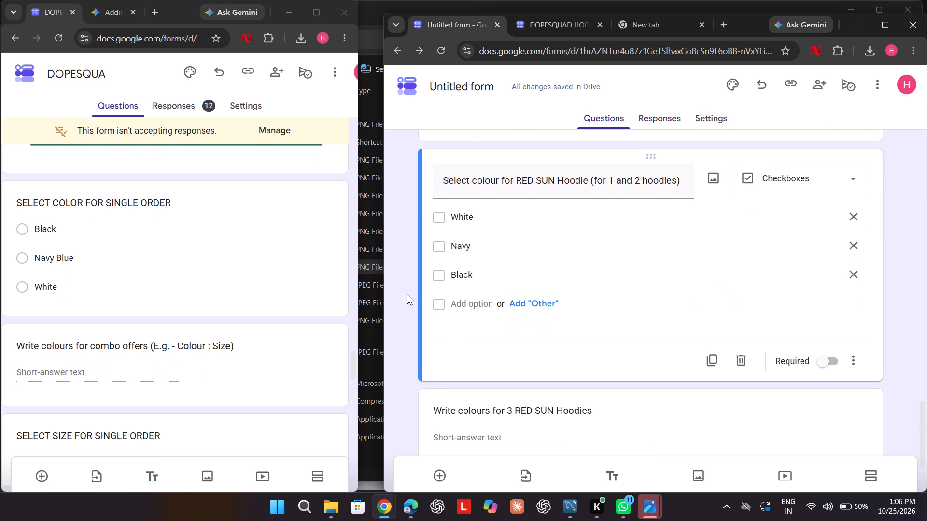
scroll(407, 294, down, 2)
scroll(127, 299, down, 3)
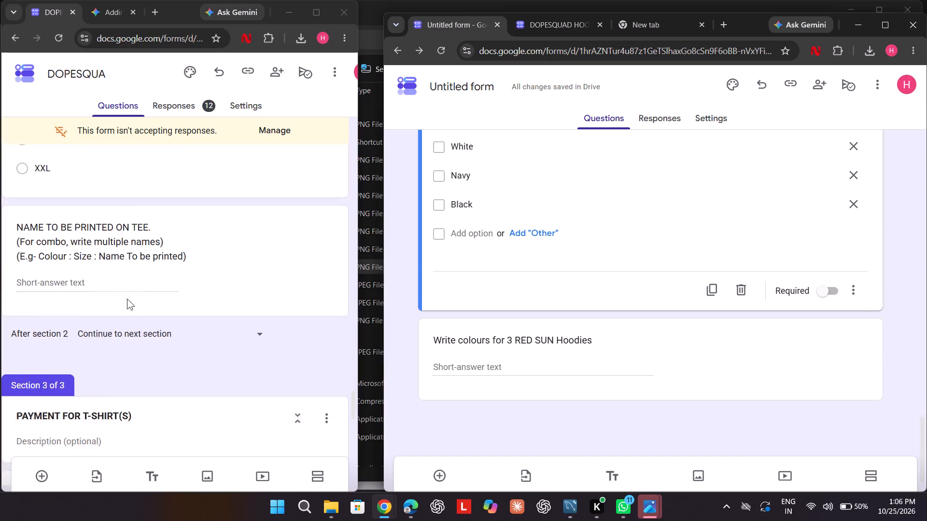
scroll(127, 299, down, 2)
scroll(127, 299, up, 6)
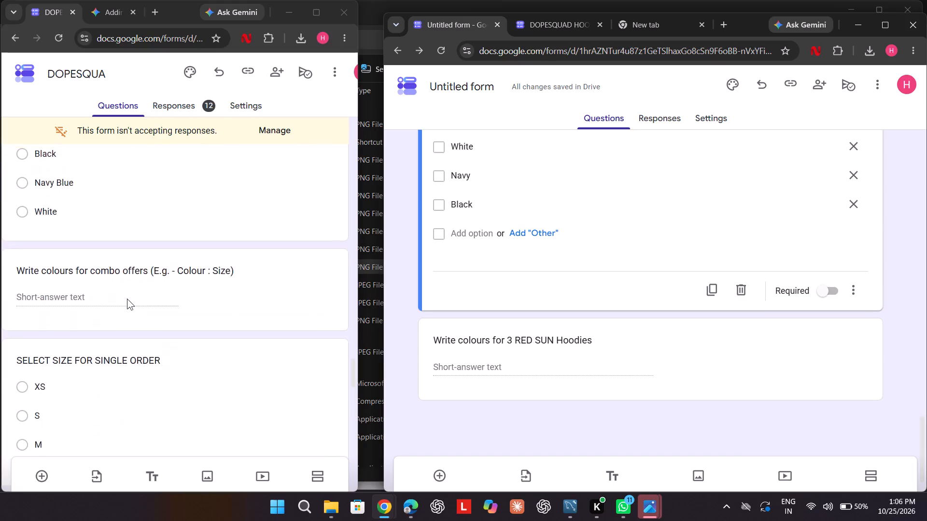
scroll(127, 299, up, 1)
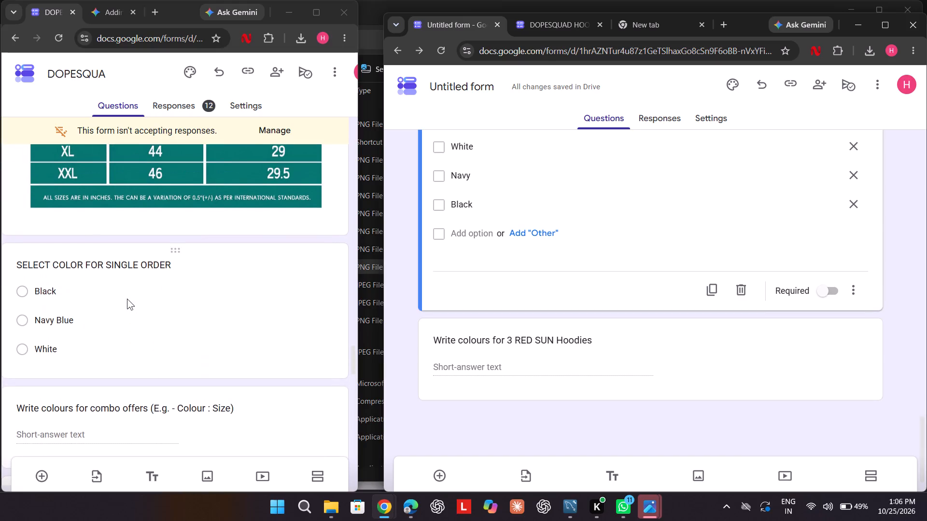
scroll(127, 299, up, 1)
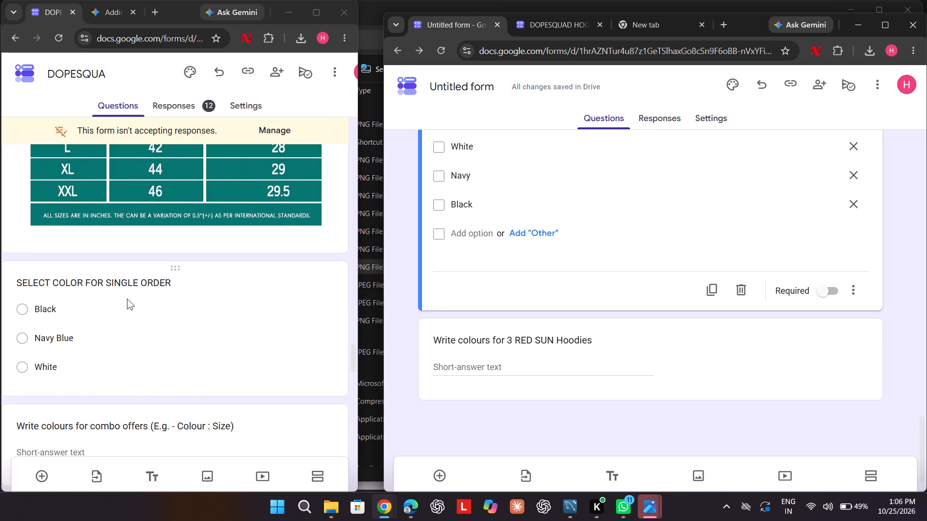
scroll(127, 299, down, 1)
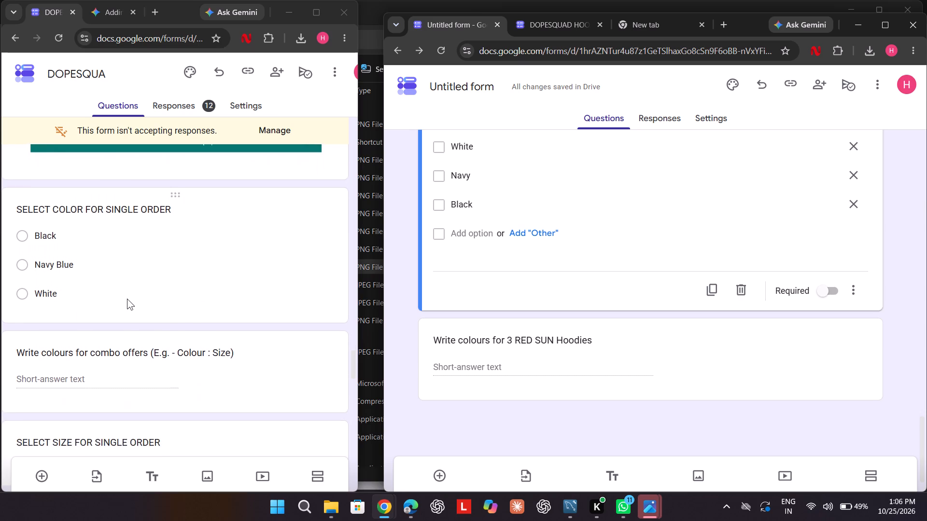
scroll(127, 299, down, 1)
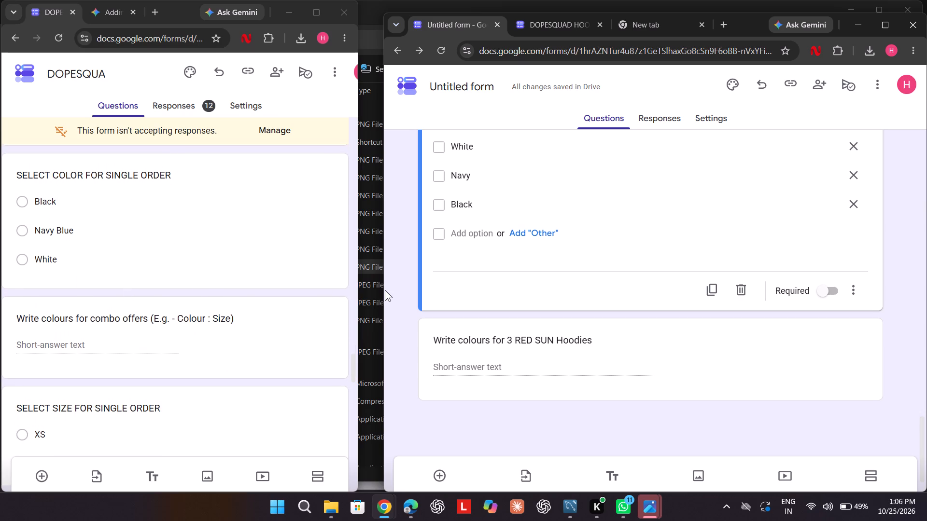
scroll(385, 290, up, 1)
scroll(385, 290, down, 1)
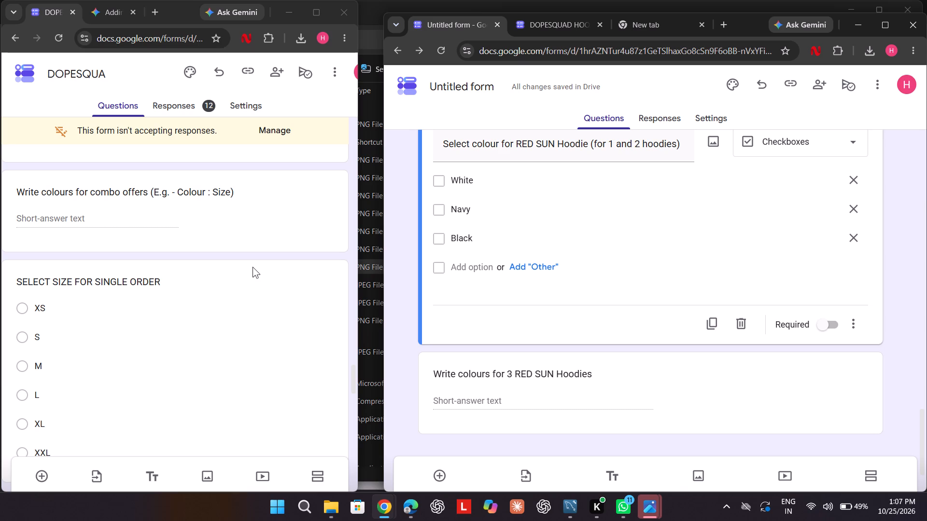
Retitle the new form's RED SUN colour checkbox question "Select colour for RED SUN Hoodie (for single hoodie)".
scroll(255, 267, down, 1)
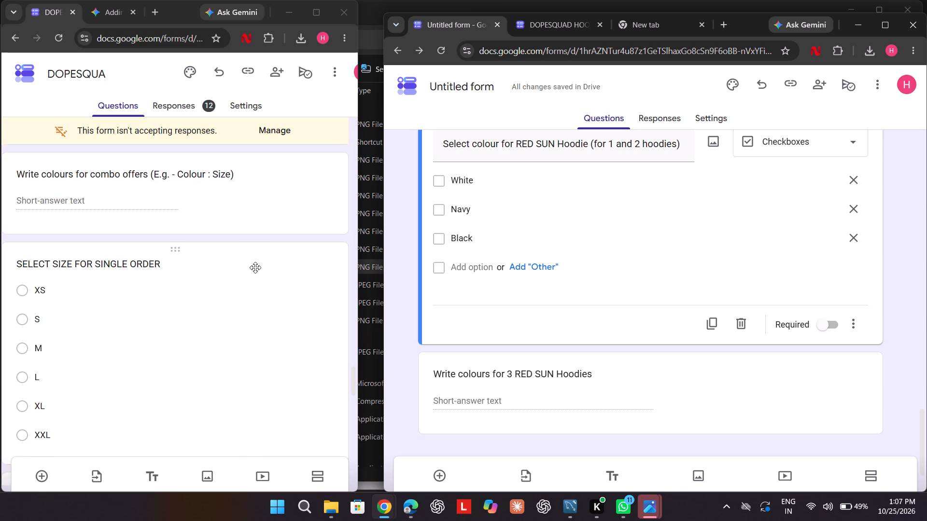
scroll(255, 267, down, 1)
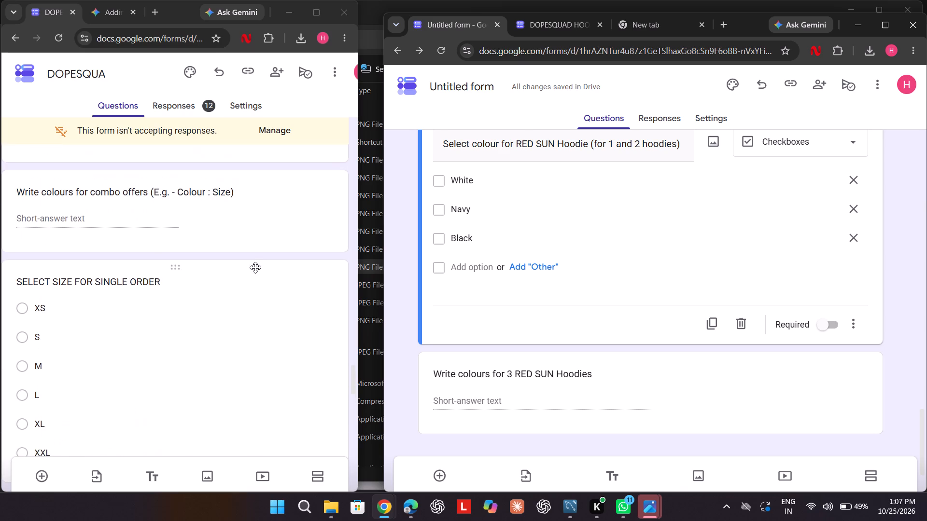
scroll(255, 267, up, 1)
scroll(407, 228, up, 1)
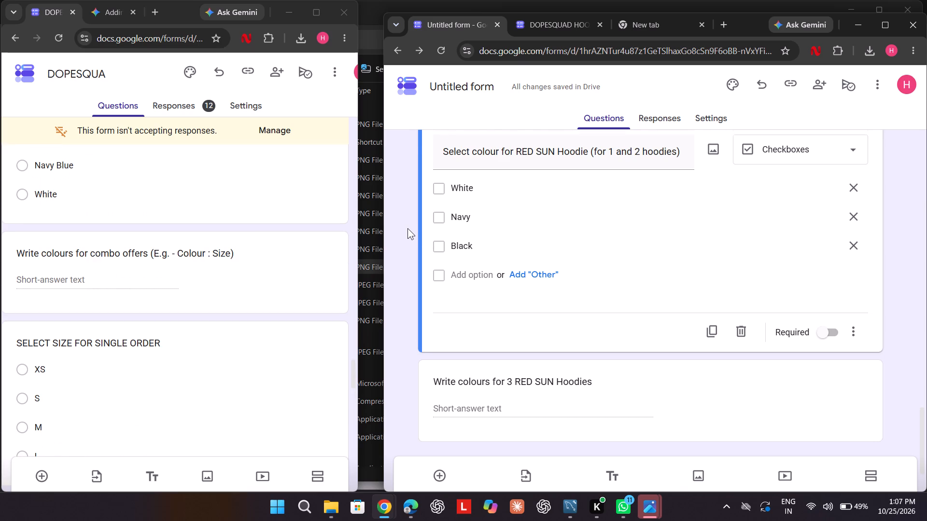
scroll(407, 228, up, 1)
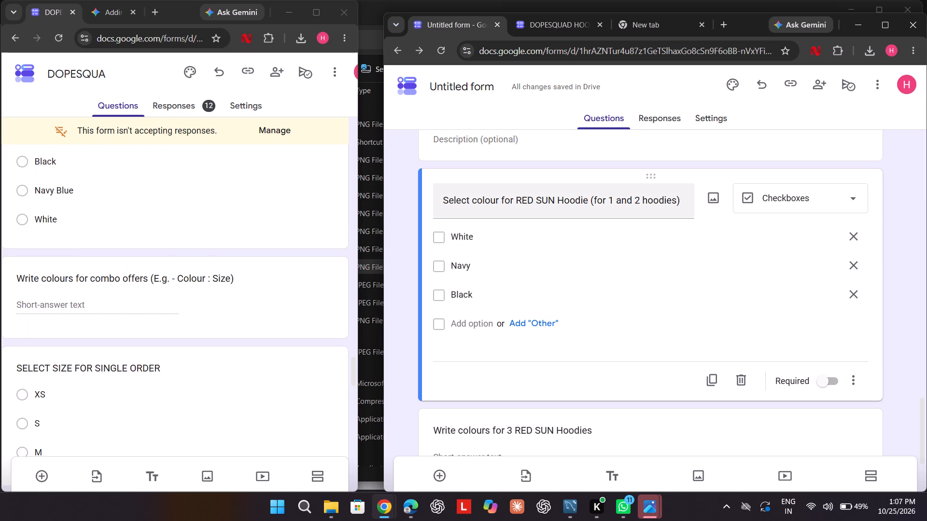
click(675, 202)
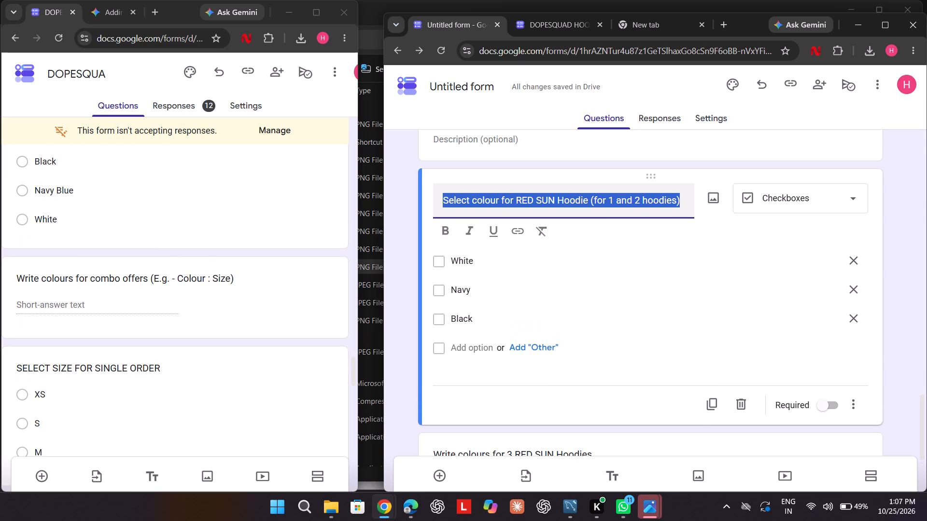
click(675, 202)
key(BackSpace)
key(BackSpace)
key(BackSpace)
key(BackSpace)
key(BackSpace)
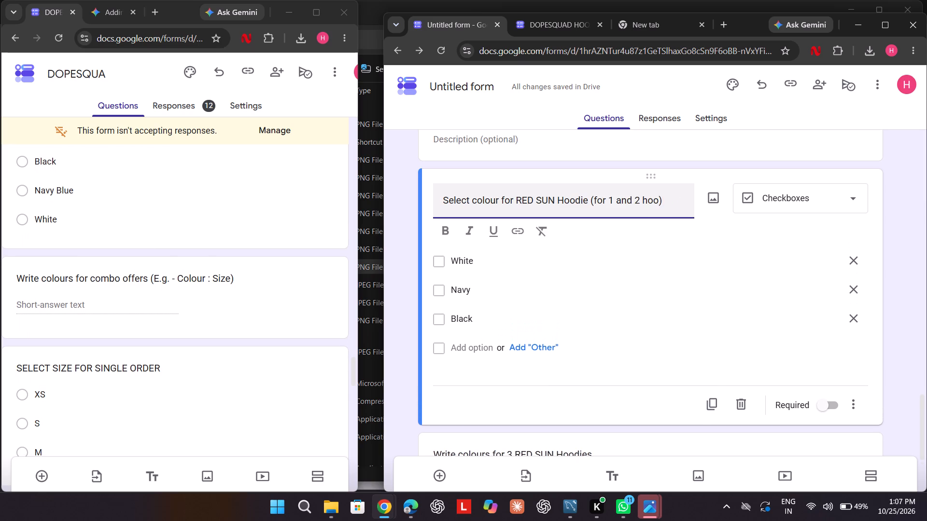
key(BackSpace)
key(BackSpace)
key(BackSpace)
key(BackSpace)
key(BackSpace)
key(BackSpace)
key(BackSpace)
key(BackSpace)
text(hoodie)
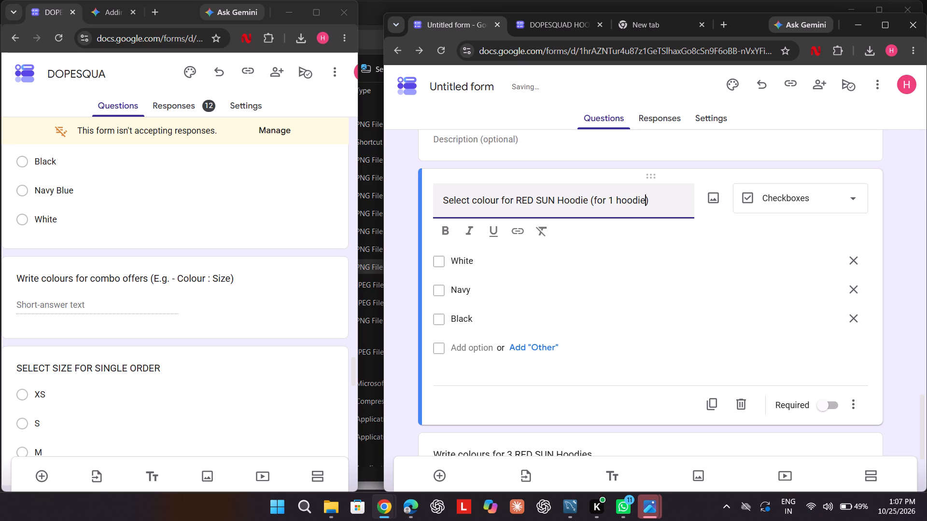
key(BackSpace)
key(BackSpace)
key(BackSpace)
key(BackSpace)
key(BackSpace)
key(BackSpace)
key(BackSpace)
key(BackSpace)
text(single hoodie)
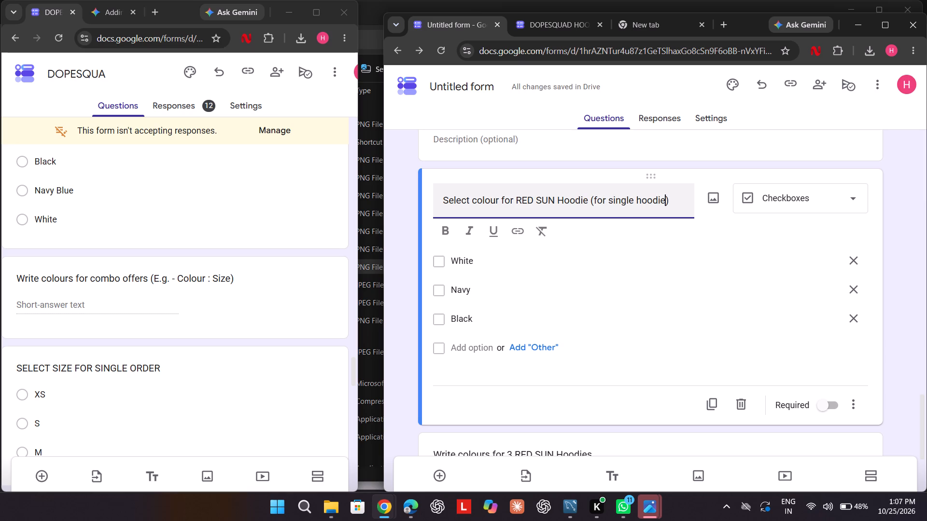
Change the single RED SUN Hoodie colour question's type to Multiple choice.
scroll(675, 202, down, 1)
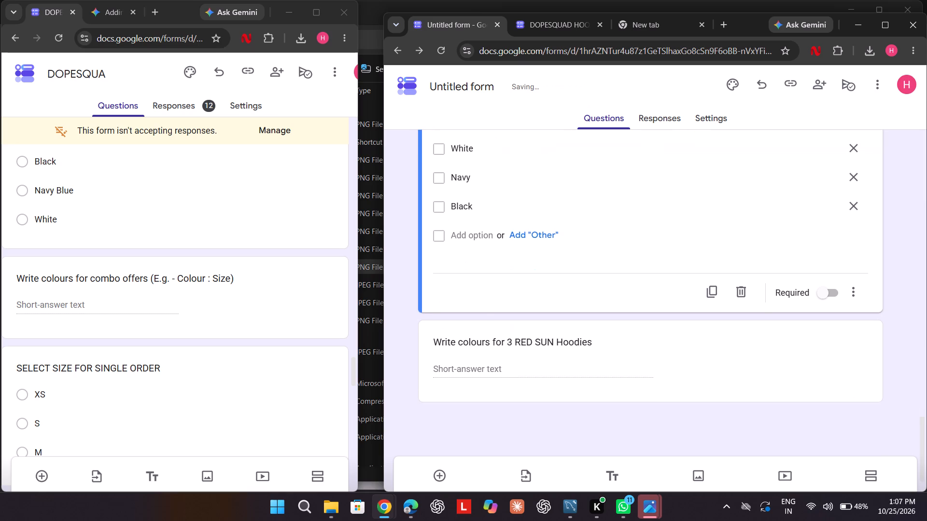
scroll(684, 222, up, 1)
click(831, 171)
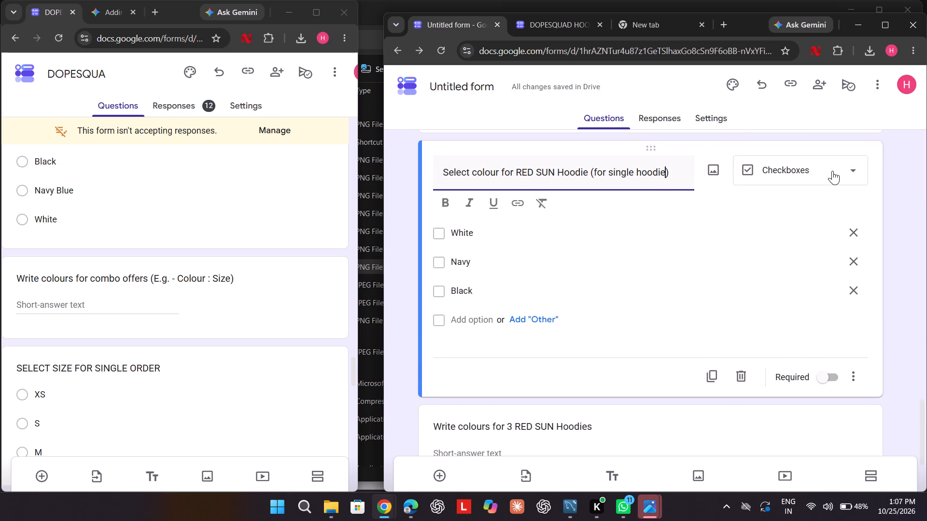
click(825, 174)
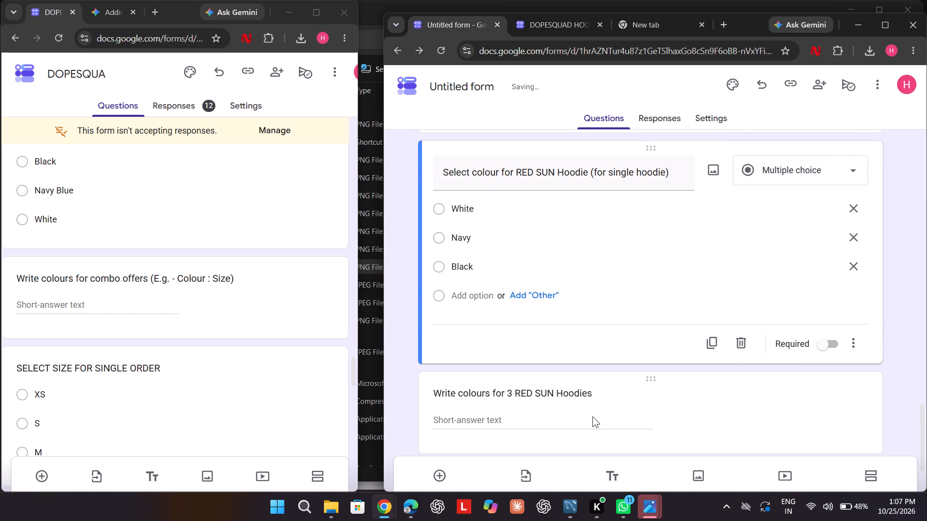
Open the short-answer question "Write colours for 3 RED SUN Hoodies" for editing with its title selected.
double_click(592, 399)
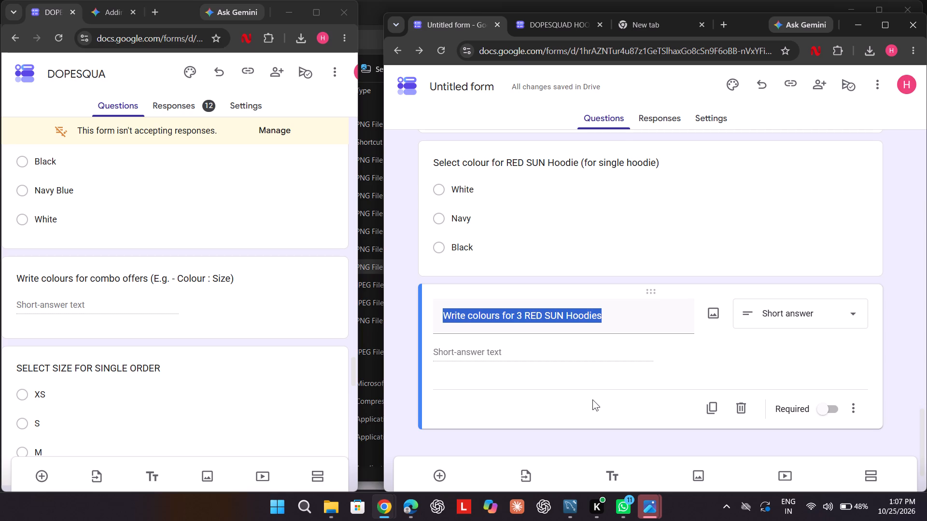
Bring up the Windows power options for locking or sleeping the computer.
click(274, 504)
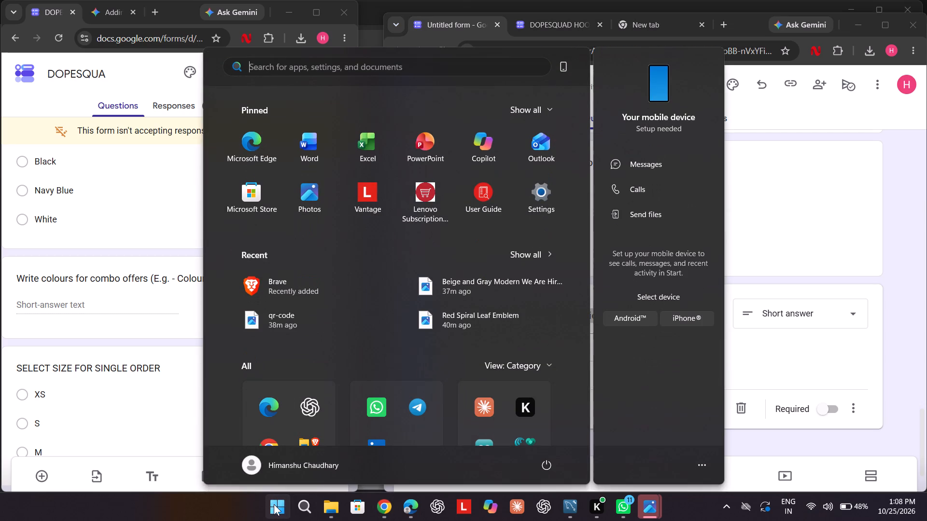
click(542, 471)
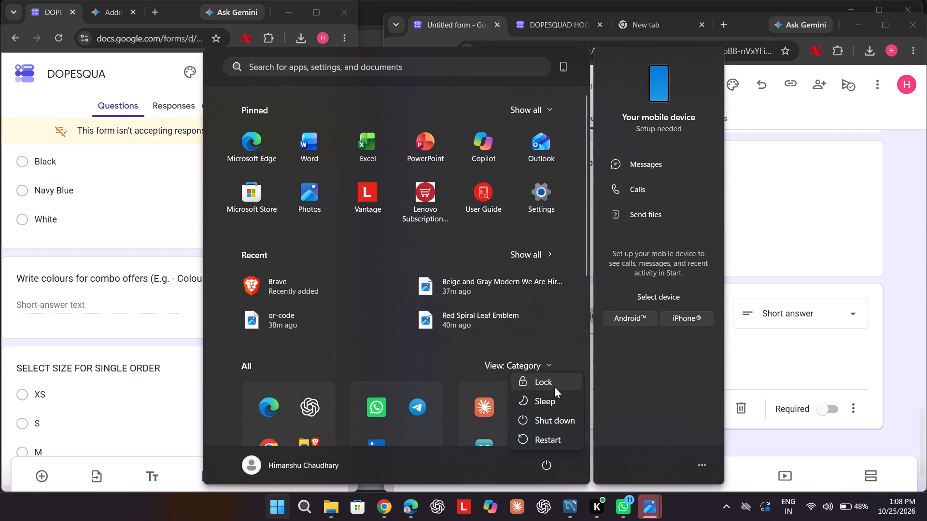
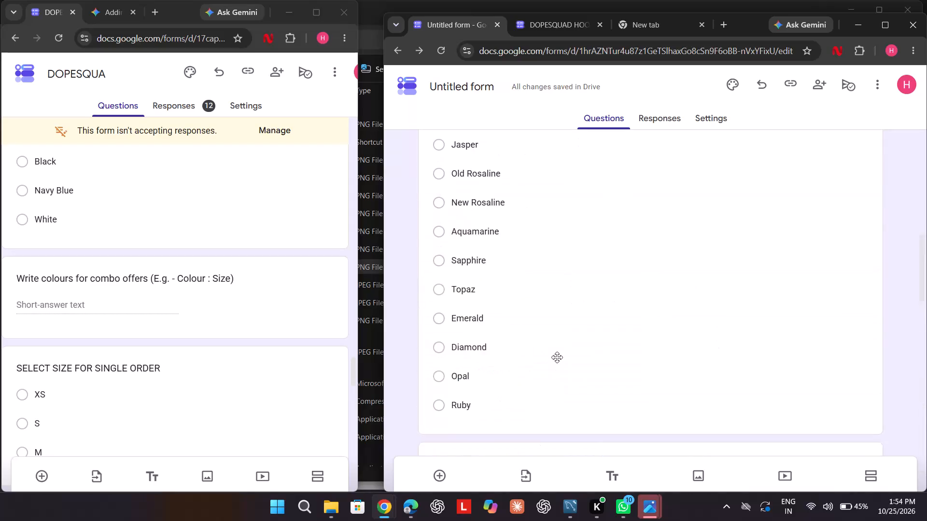
Add the option "International" at the end of the new form's Hostel question.
scroll(570, 293, up, 6)
scroll(570, 293, down, 5)
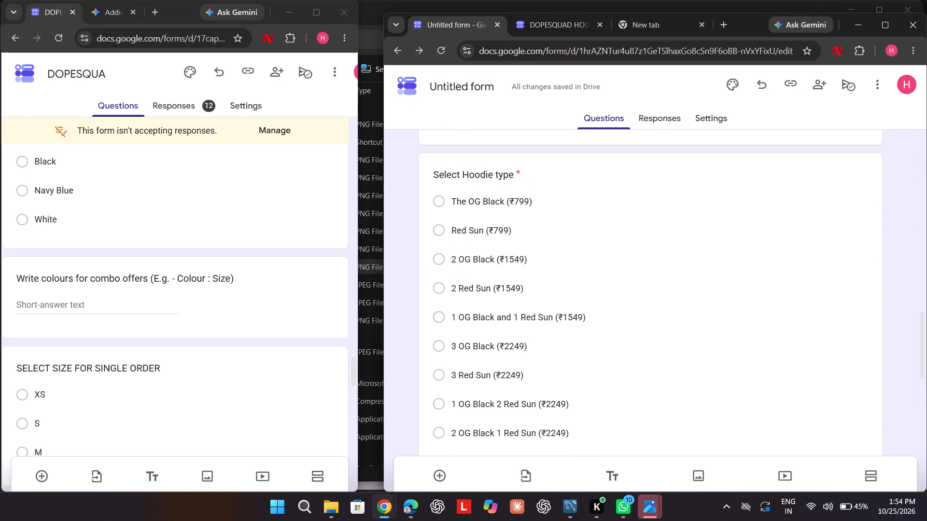
scroll(557, 357, down, 1)
scroll(569, 295, up, 3)
scroll(570, 344, up, 1)
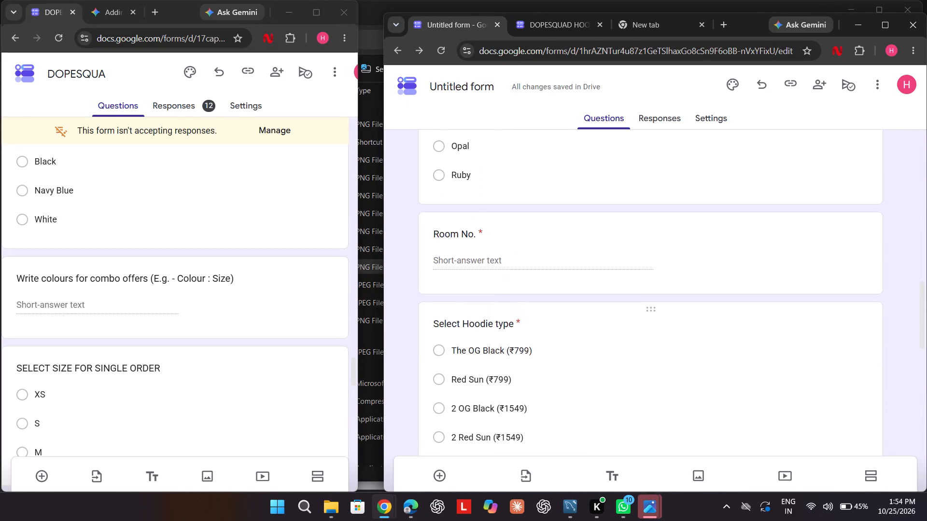
scroll(570, 344, up, 5)
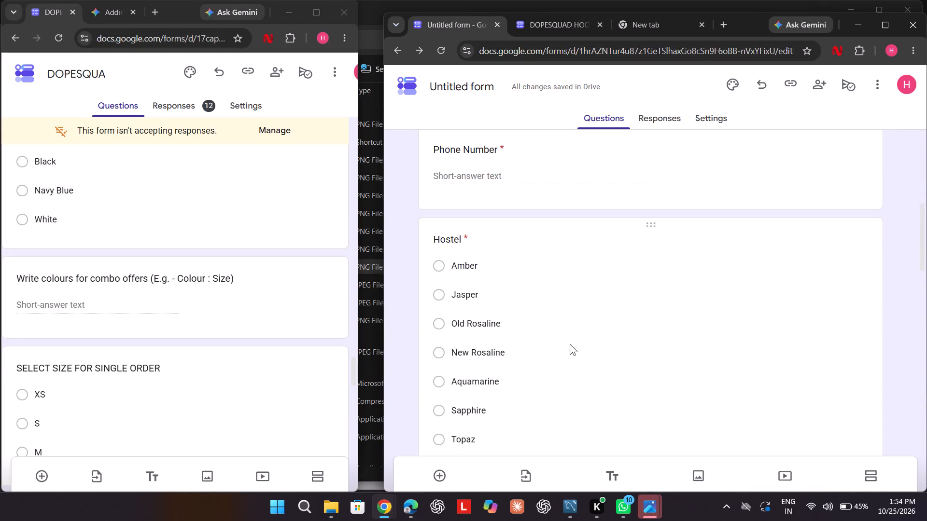
scroll(570, 344, up, 1)
click(568, 272)
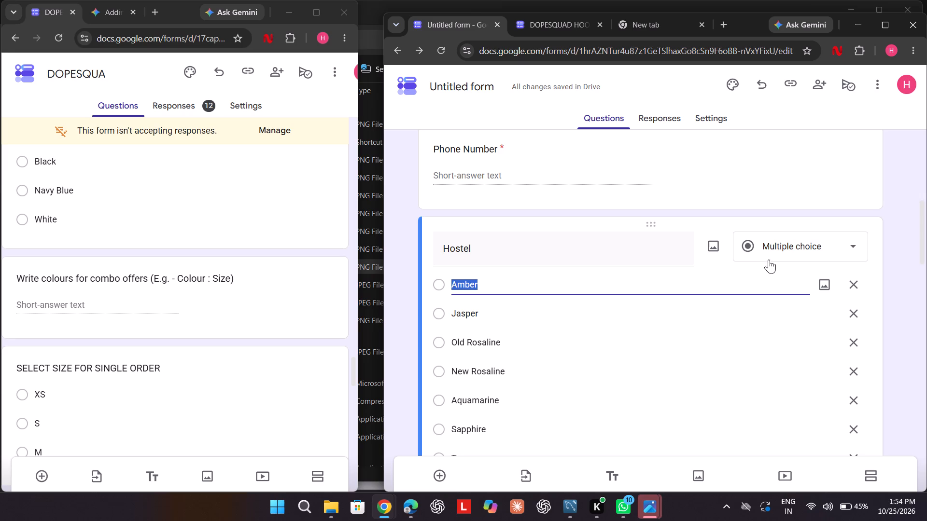
scroll(601, 325, down, 3)
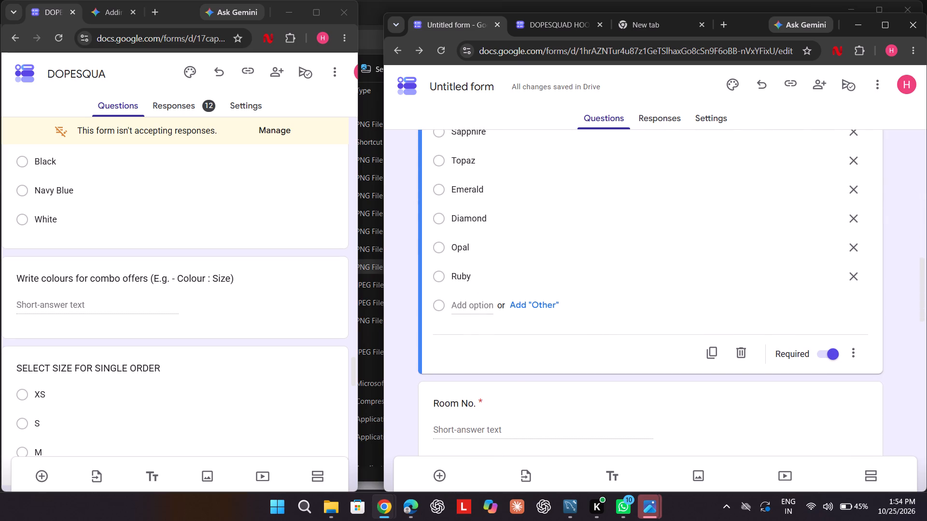
click(471, 312)
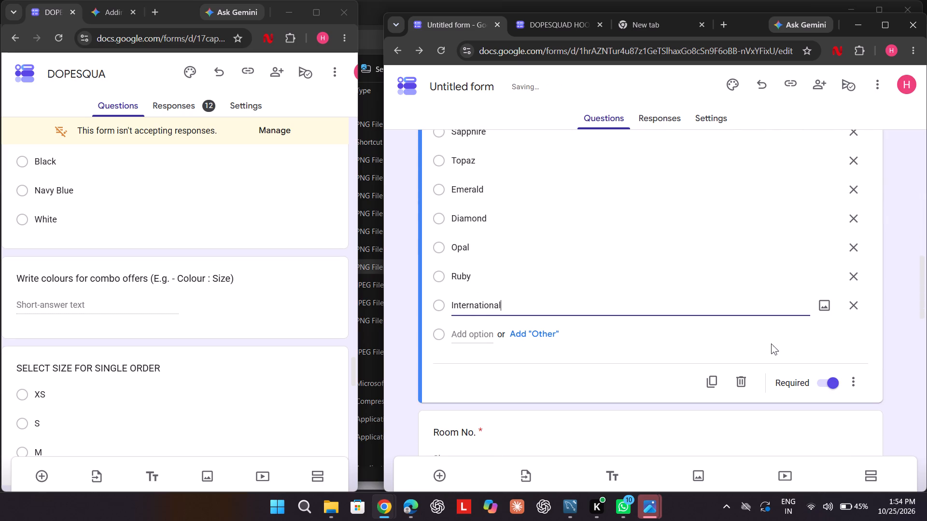
click(920, 342)
Review the new form's section 1, from the Hostel options and "Select Hoodie type" choices back to the DOPESQUAD HOODIES header.
scroll(916, 375, up, 4)
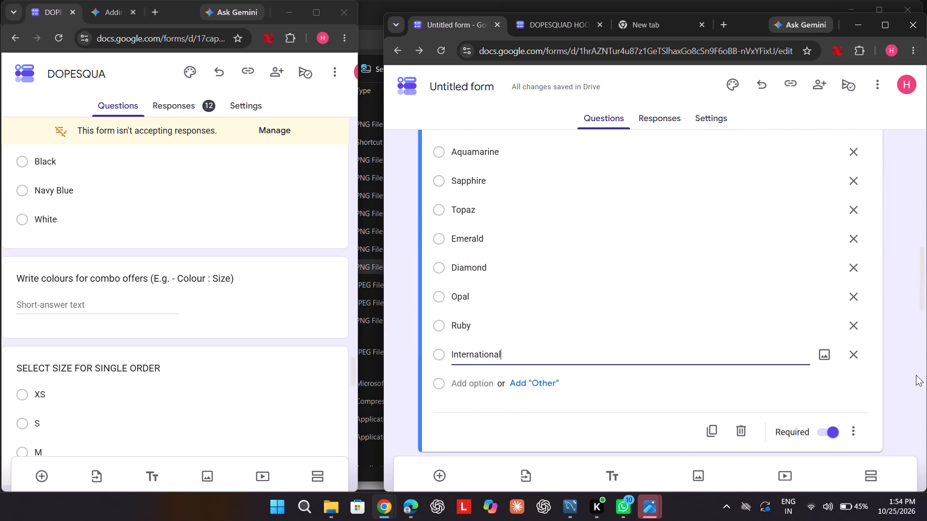
scroll(916, 375, down, 2)
drag(916, 375, 813, 296)
click(813, 296)
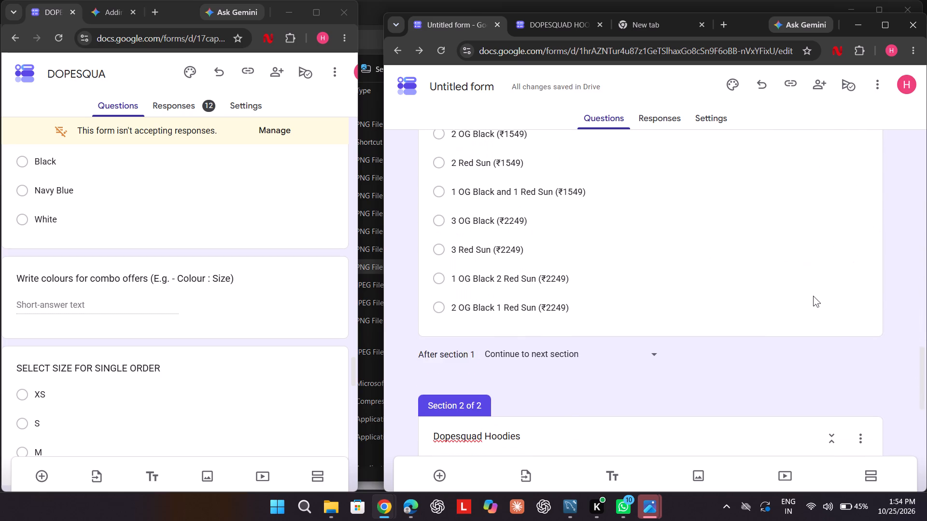
click(908, 280)
scroll(908, 280, up, 3)
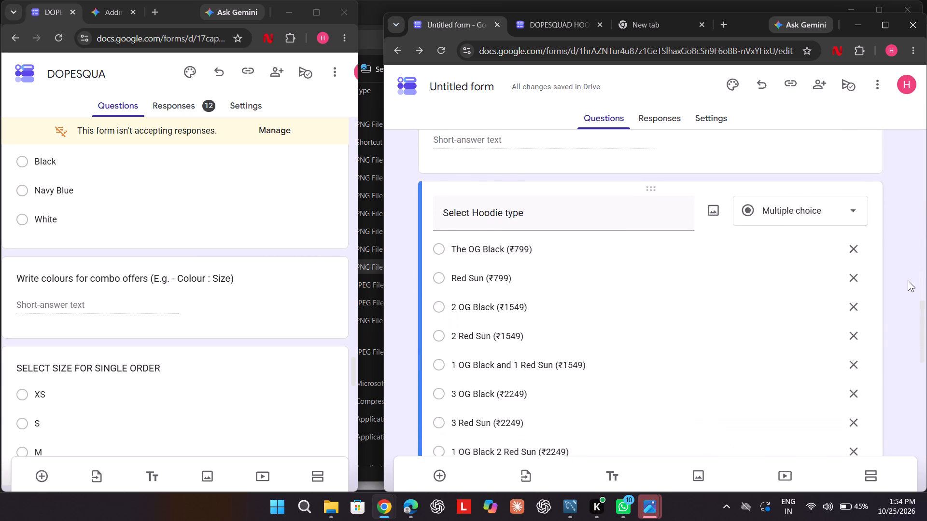
scroll(908, 280, down, 3)
scroll(908, 280, up, 7)
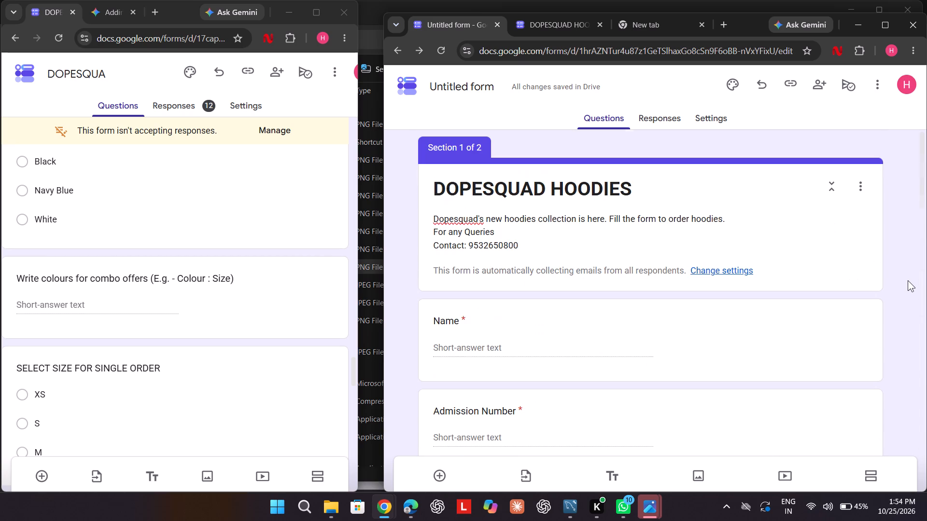
scroll(908, 280, up, 5)
Examine the older form's DOPESQUAD T-SHIRTS section, including its size chart images, product poster and section description.
scroll(208, 280, up, 7)
scroll(208, 280, down, 5)
scroll(208, 280, up, 1)
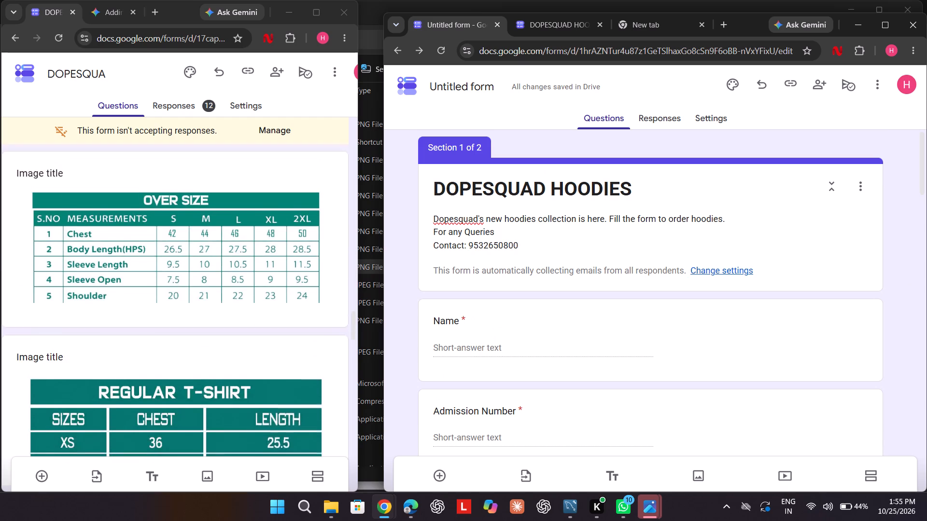
scroll(208, 280, up, 3)
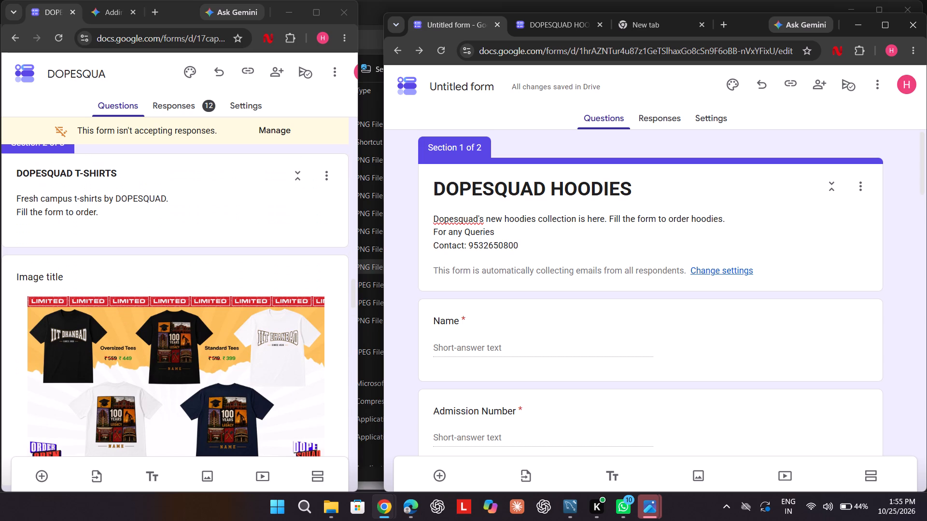
scroll(763, 232, up, 4)
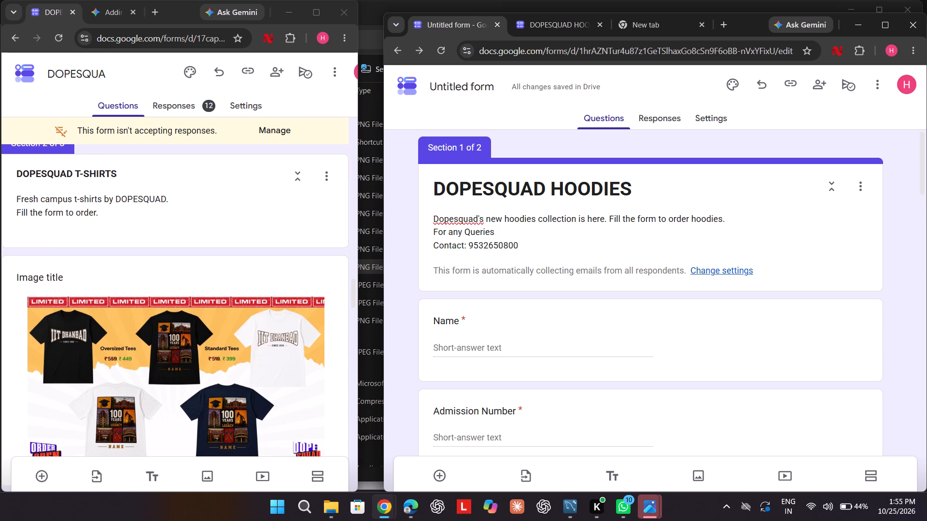
scroll(763, 232, up, 3)
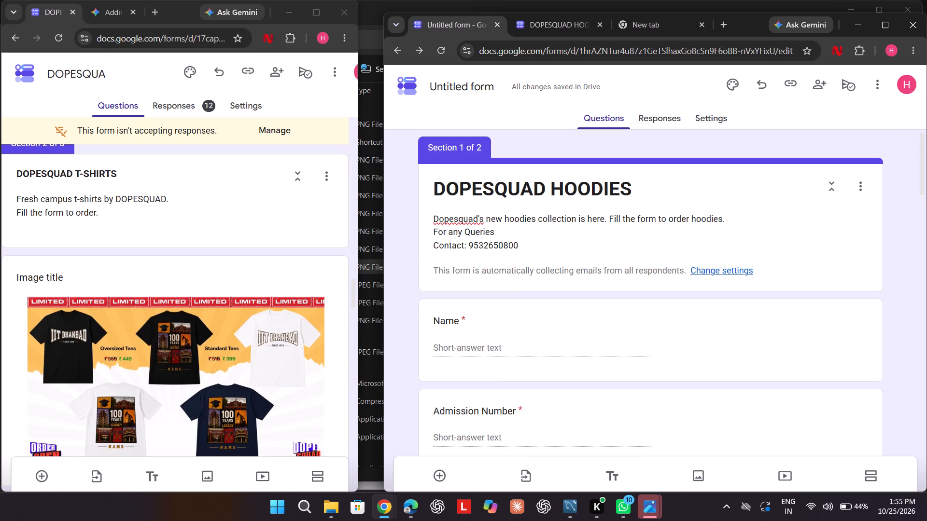
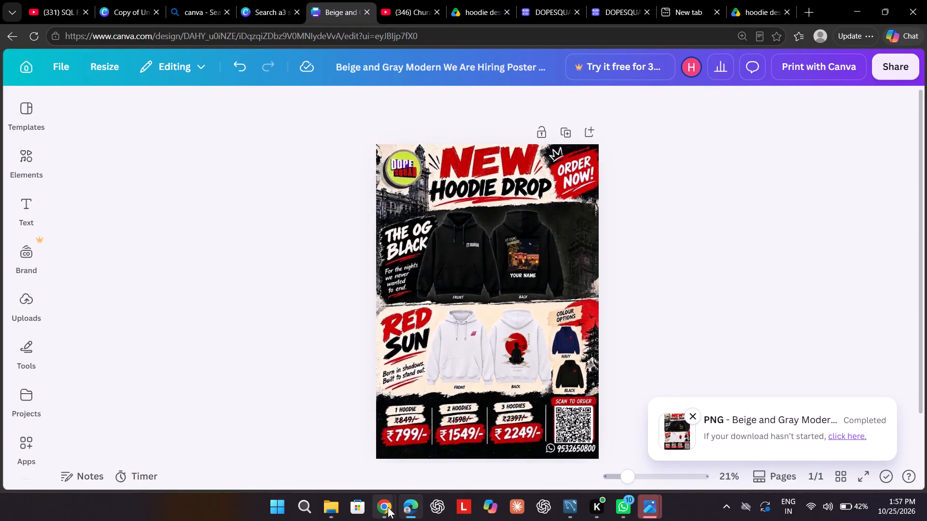
Switch to the new form in Chrome and replace the header description's opening sentence with the copied "DOPESQUAD — NEW HOODIE DROP!" promotional text.
click(393, 427)
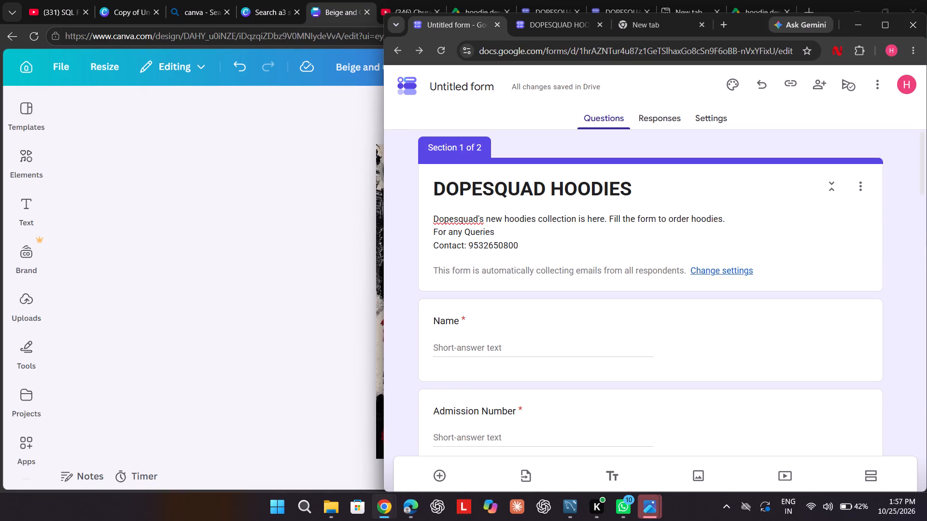
double_click(613, 223)
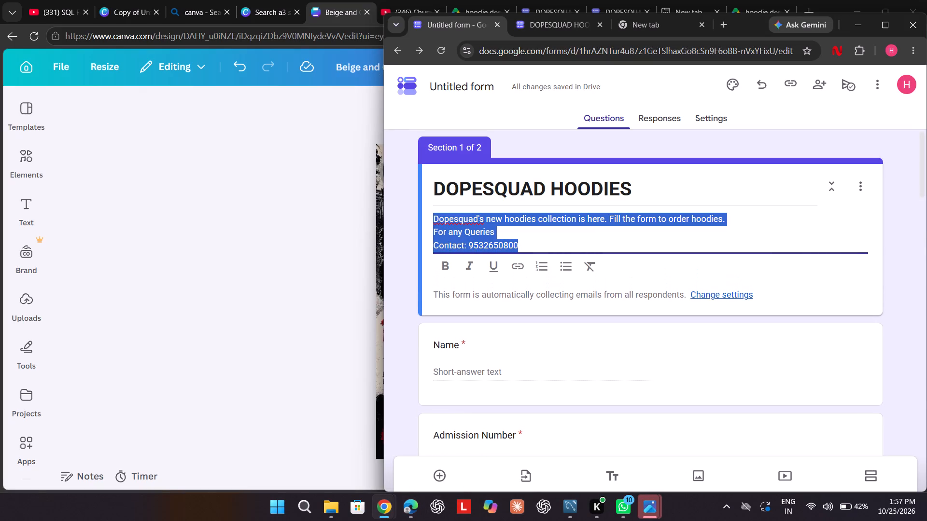
click(613, 223)
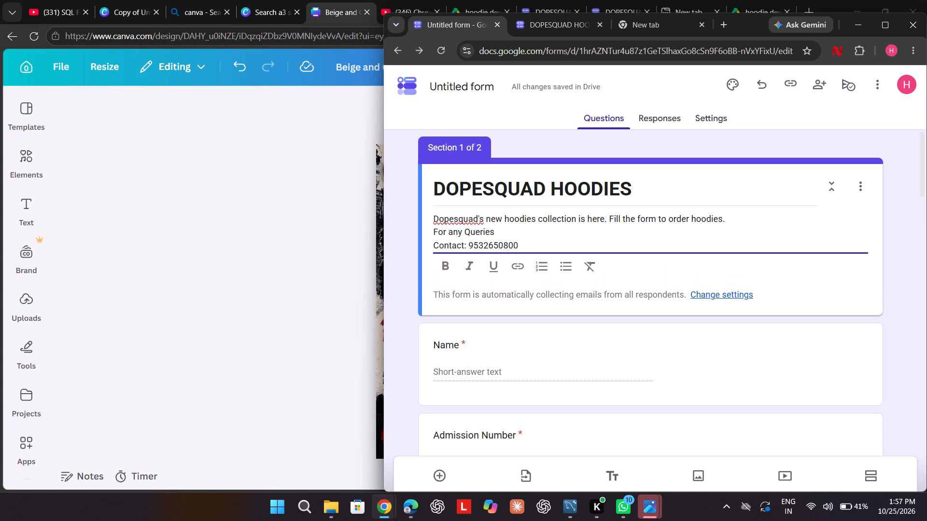
click(523, 242)
click(499, 227)
drag(732, 222, 503, 239)
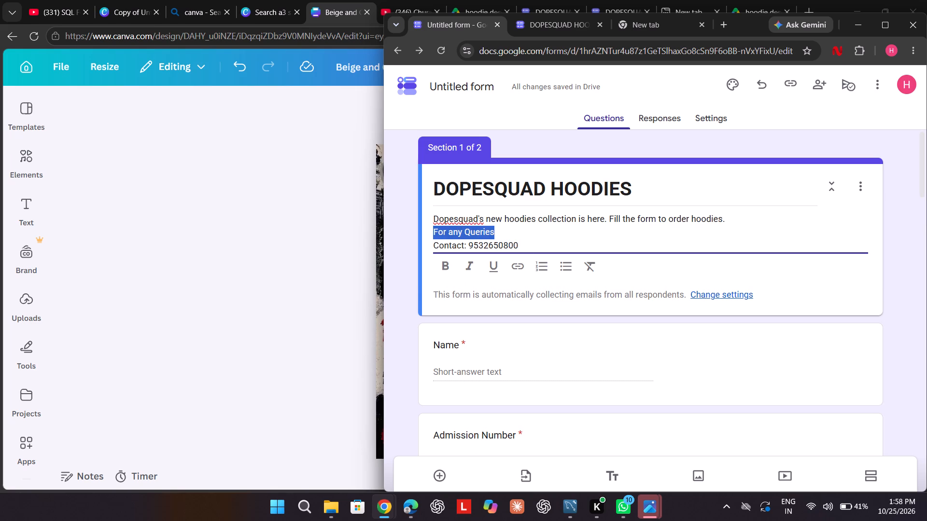
drag(503, 239, 426, 212)
key(BackSpace)
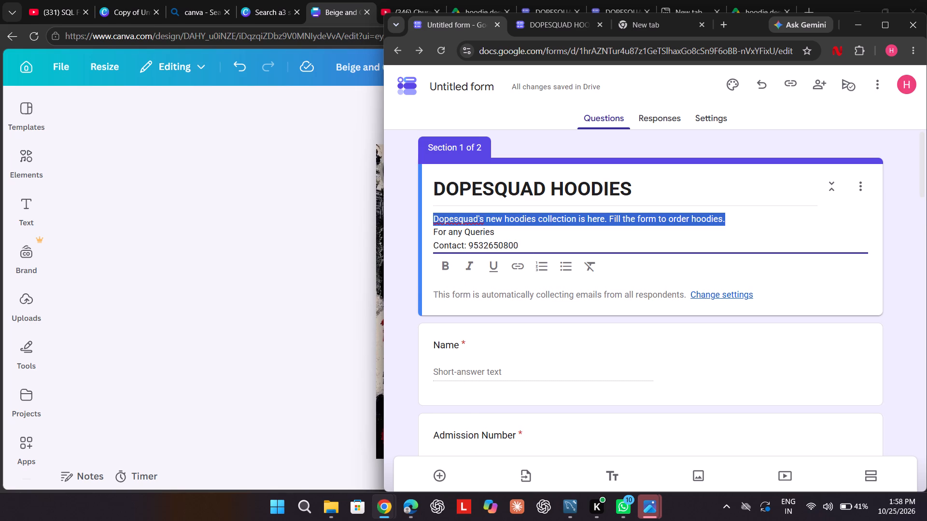
key(ctrl+v)
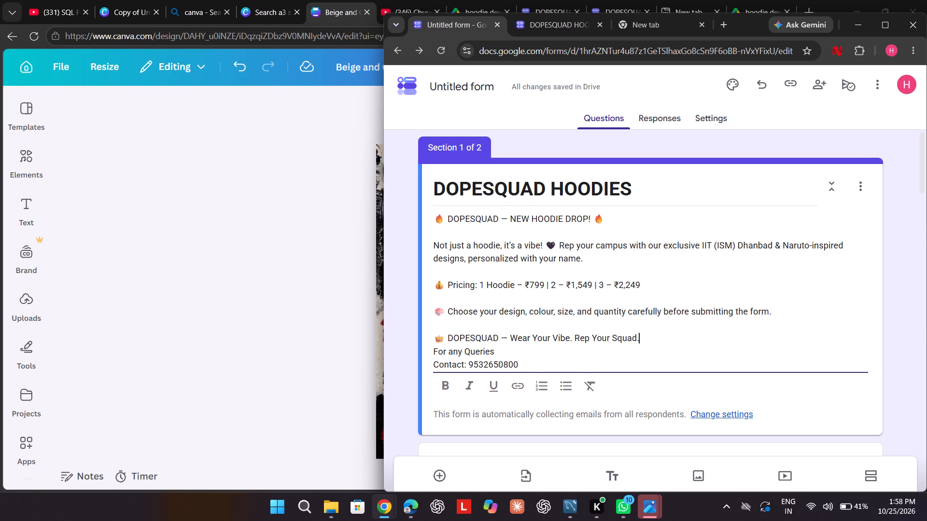
Remove the blank lines before the description's Pricing, "Choose your design" and "Wear Your Vibe" lines, and add one before "For any Queries".
scroll(598, 276, down, 2)
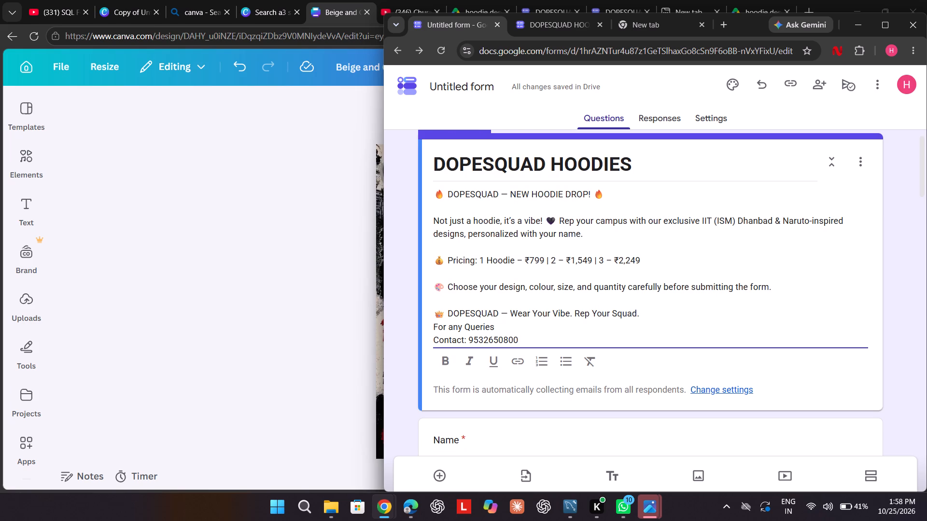
click(472, 244)
key(BackSpace)
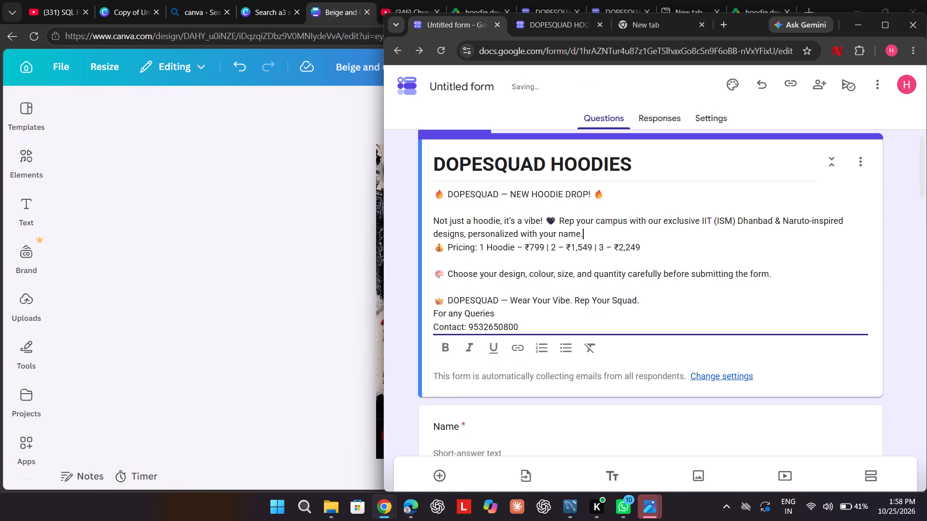
click(440, 267)
key(BackSpace)
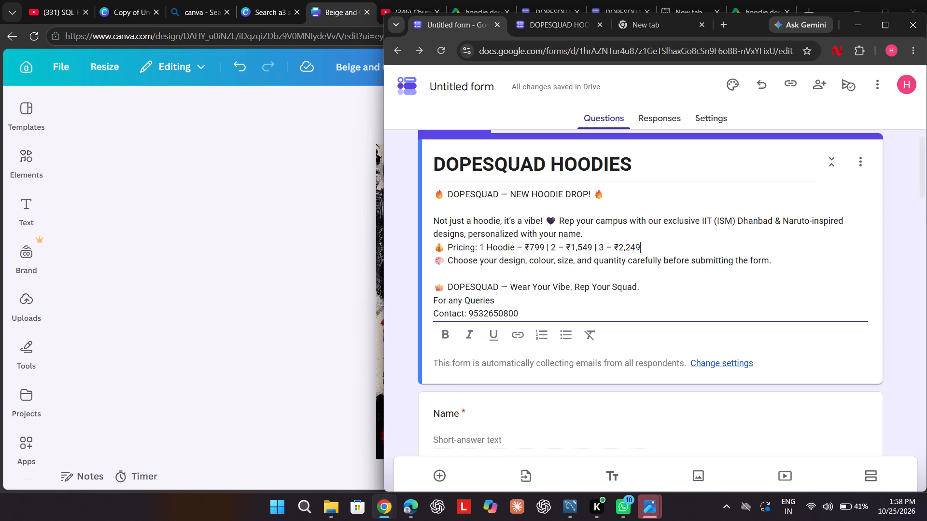
click(442, 274)
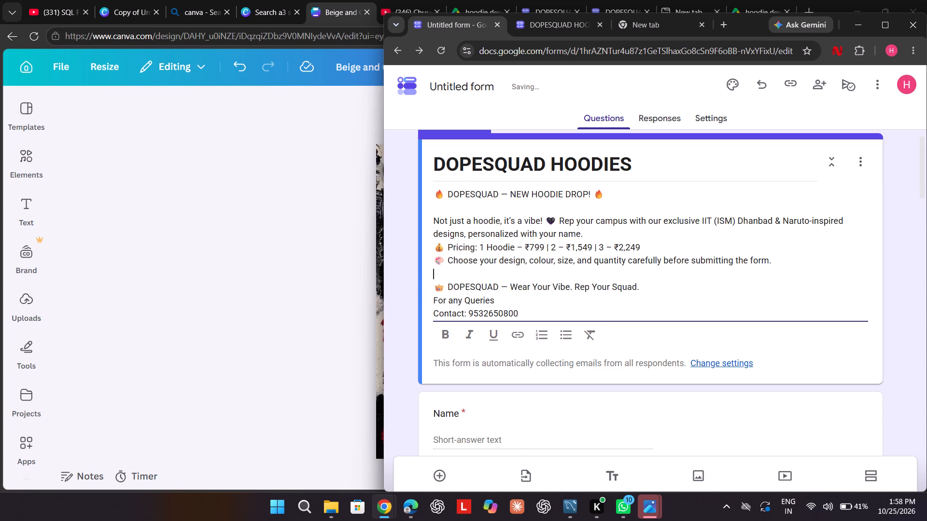
key(BackSpace)
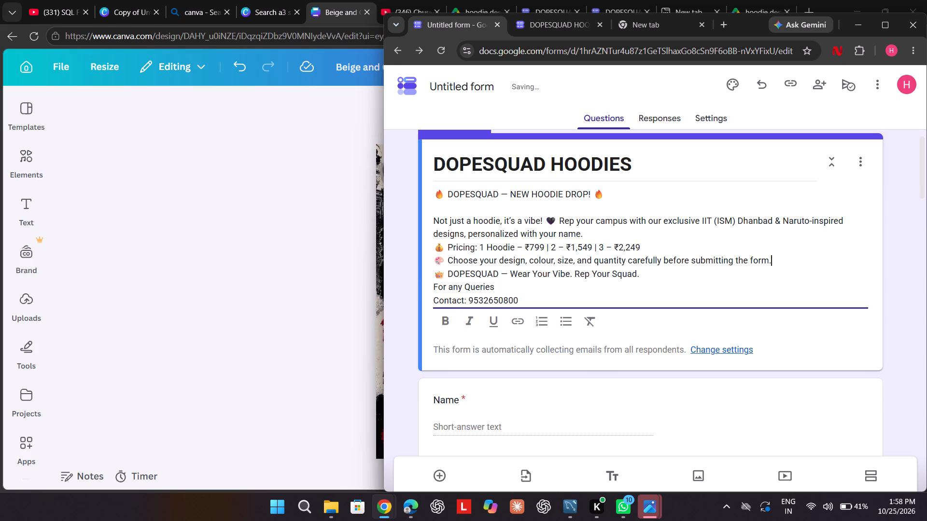
click(647, 271)
key(Return)
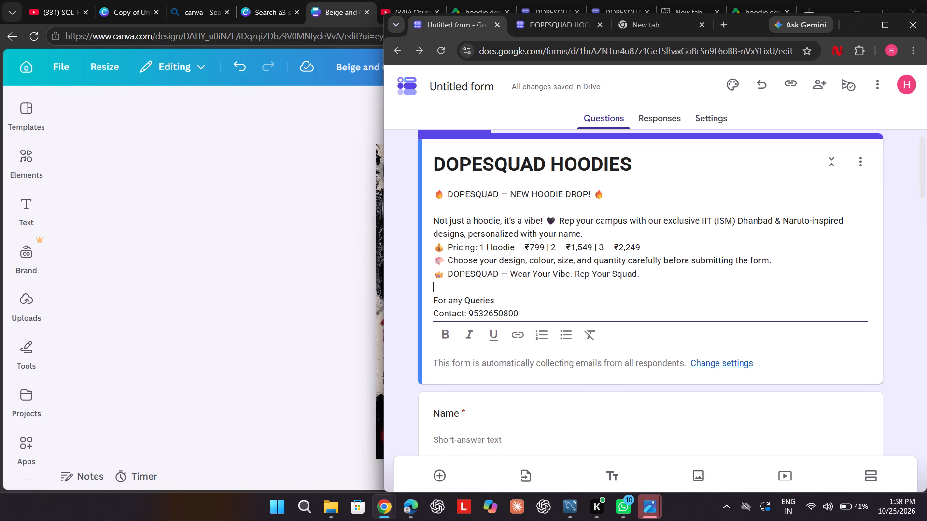
Review the new form's section 1, from the header description down to the Hostel question and back.
scroll(734, 240, down, 1)
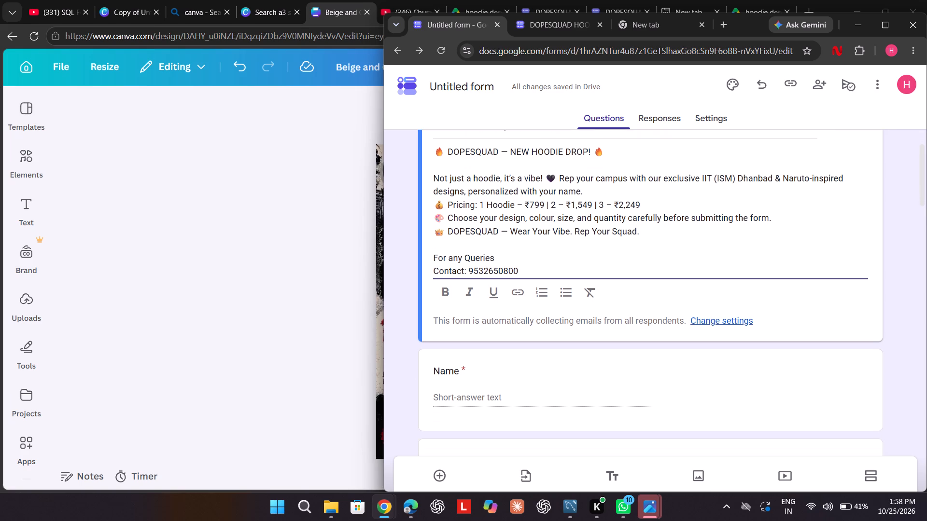
scroll(734, 240, down, 1)
scroll(734, 240, up, 2)
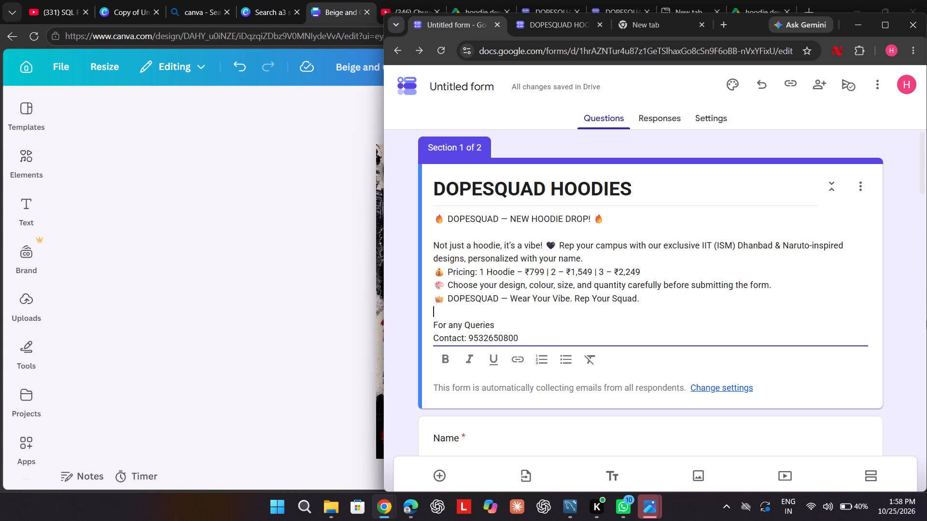
scroll(926, 319, down, 4)
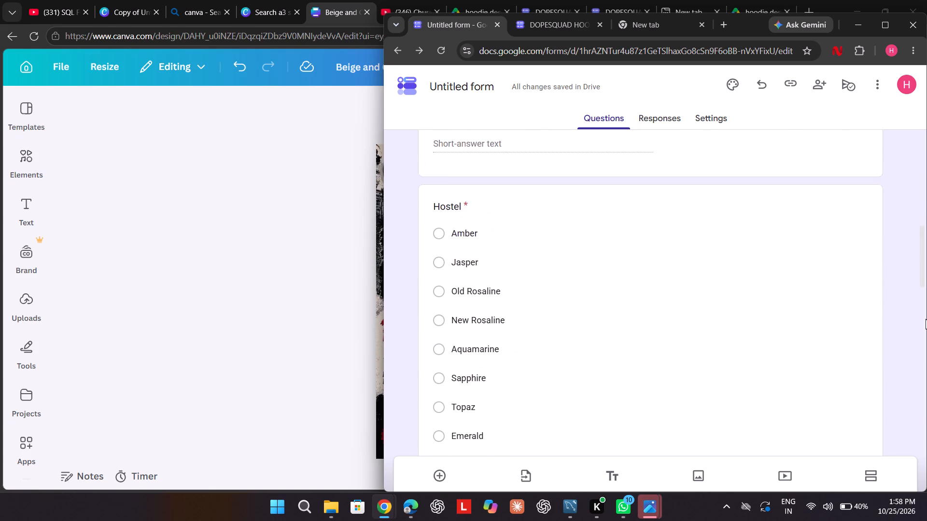
scroll(926, 319, up, 4)
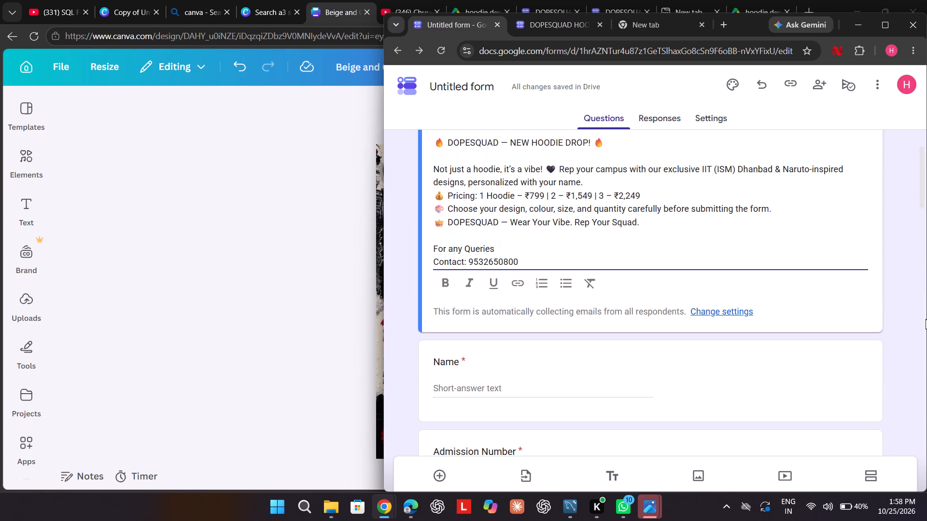
scroll(926, 319, up, 2)
scroll(873, 276, left, 1)
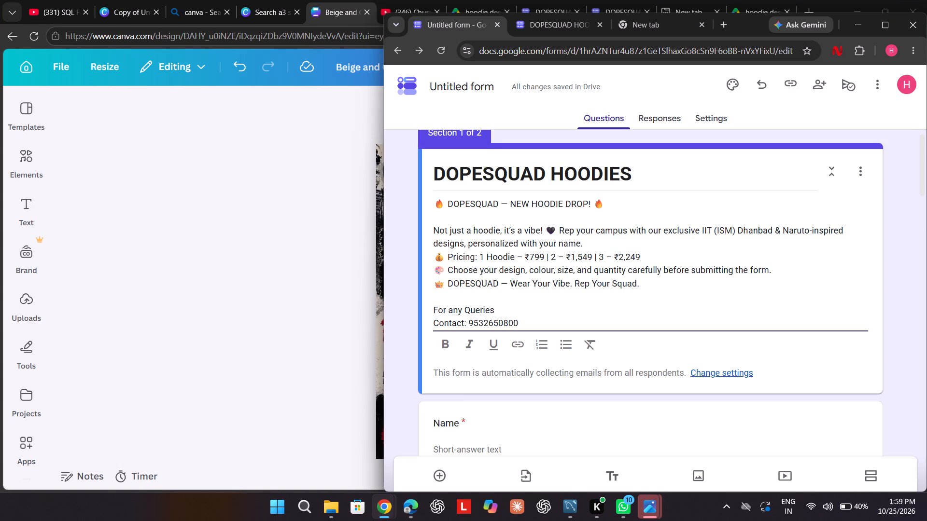
scroll(766, 384, down, 1)
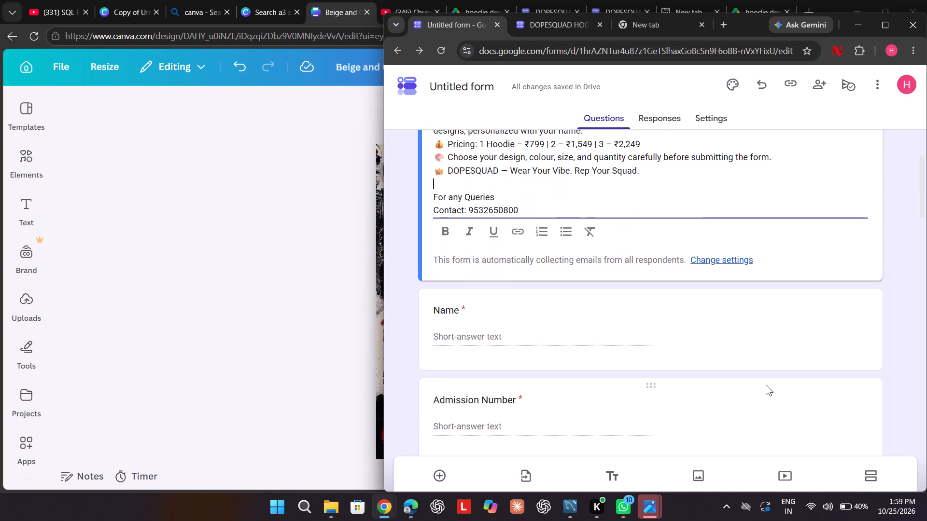
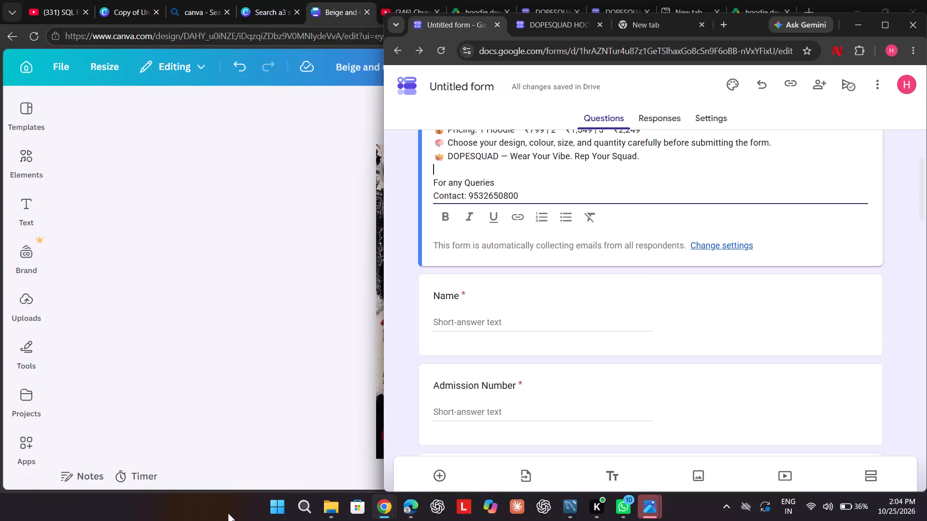
After checking the hoodie poster in Canva, insert "OG Black" before "IIT (ISM) Dhanbad" in the new form's header description.
click(226, 351)
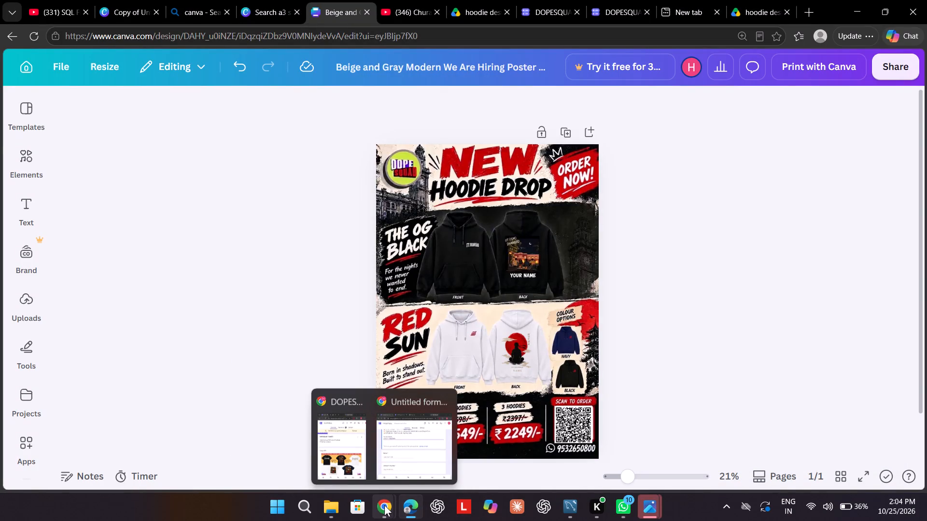
click(391, 482)
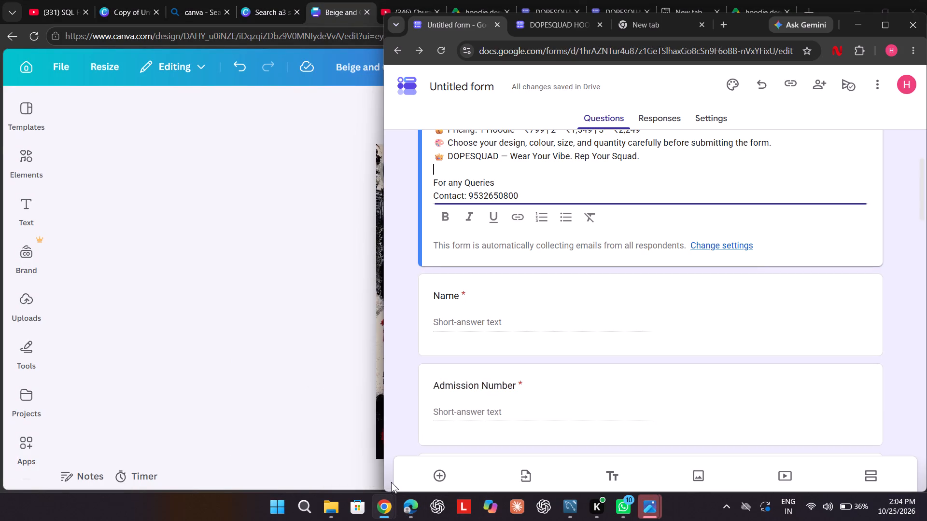
scroll(683, 303, up, 1)
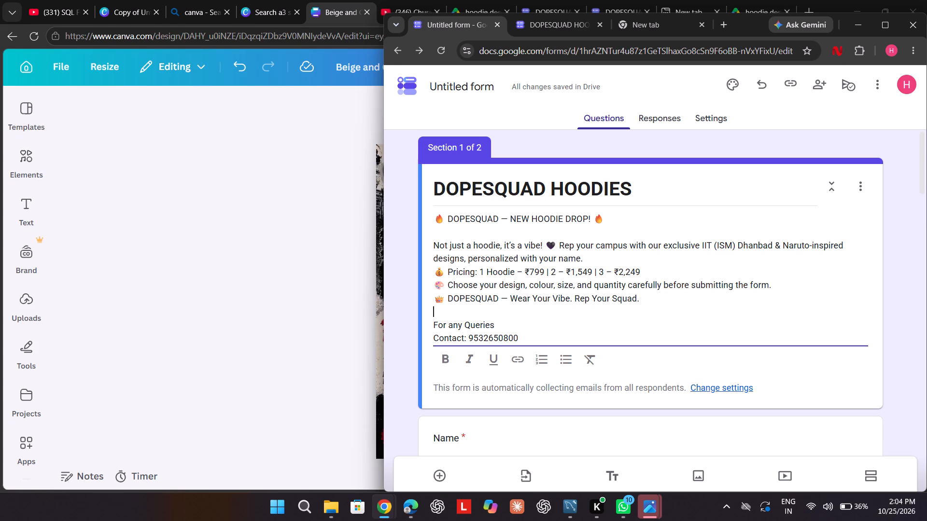
click(702, 241)
key(o)
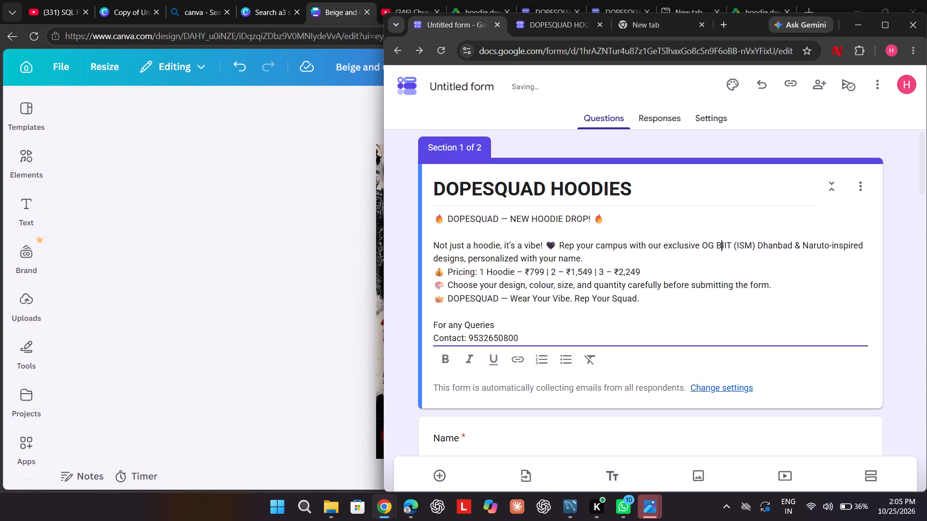
text(lack)
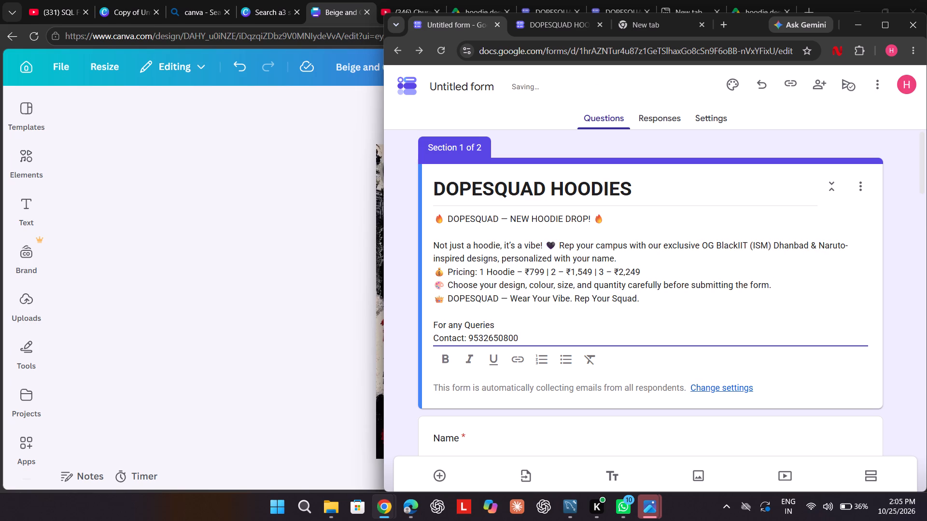
key(space)
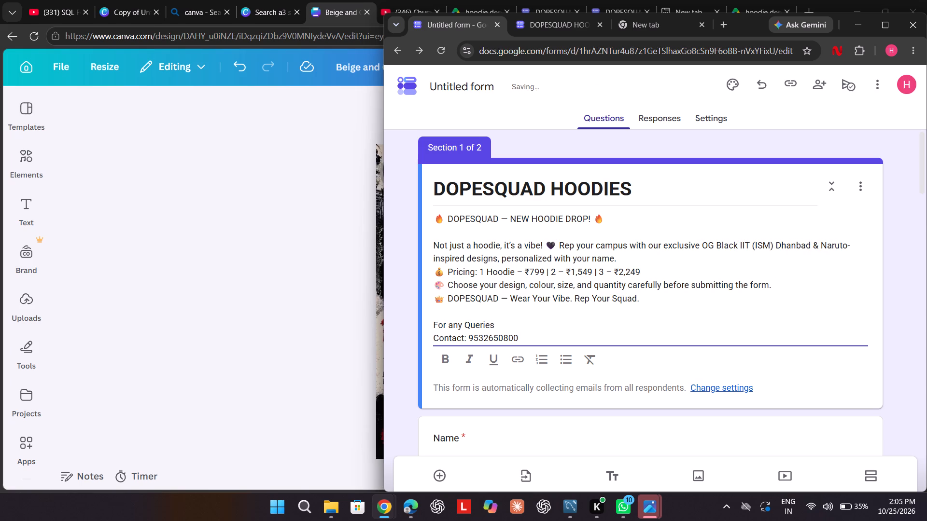